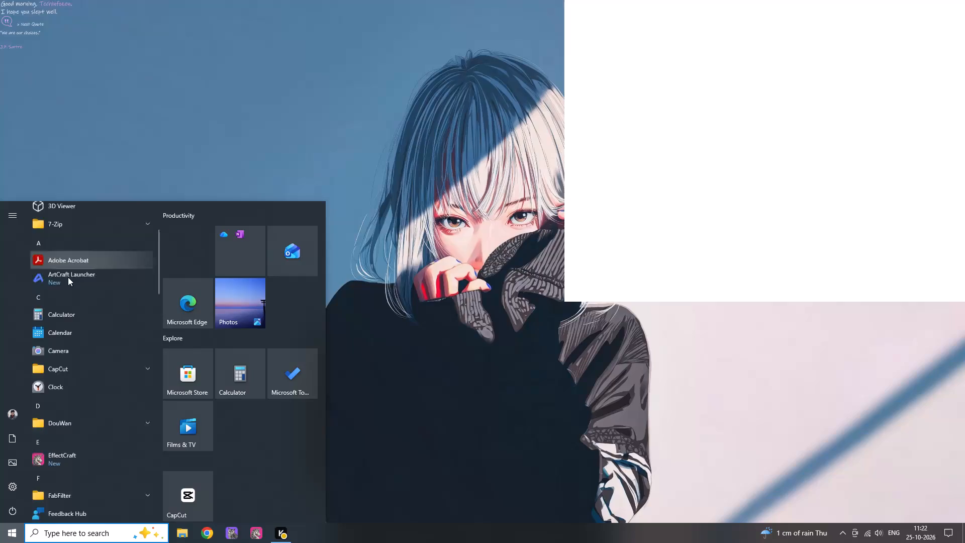
Launch Google Chrome.
scroll(77, 381, "down", 6)
left_click(211, 531)
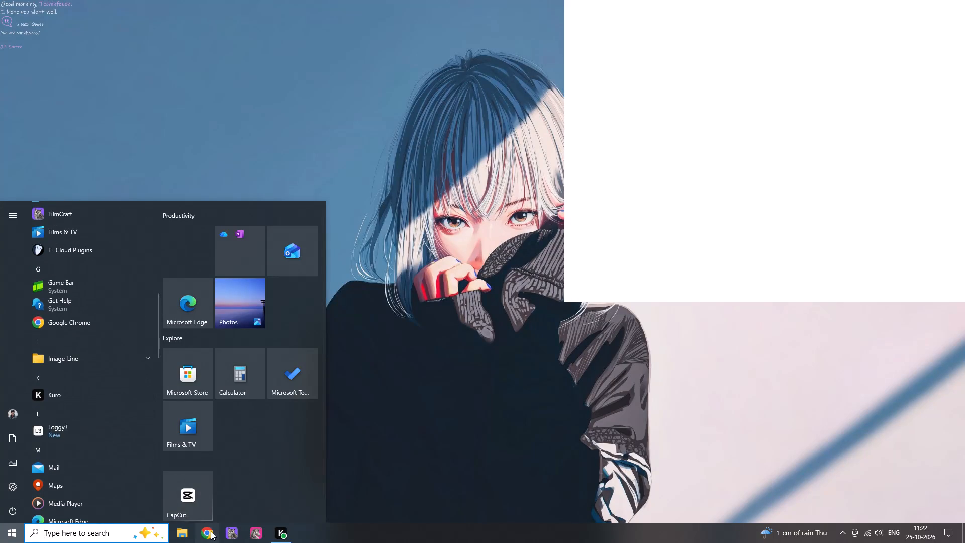
Search the computer's apps for "ca" and launch CapCut.
left_click(0, 530)
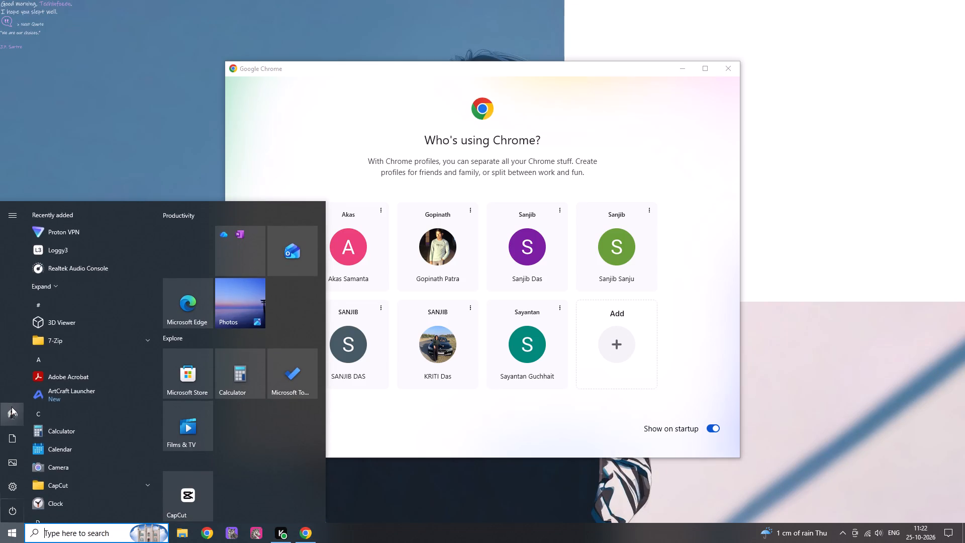
key("c")
key("a")
left_click(132, 268)
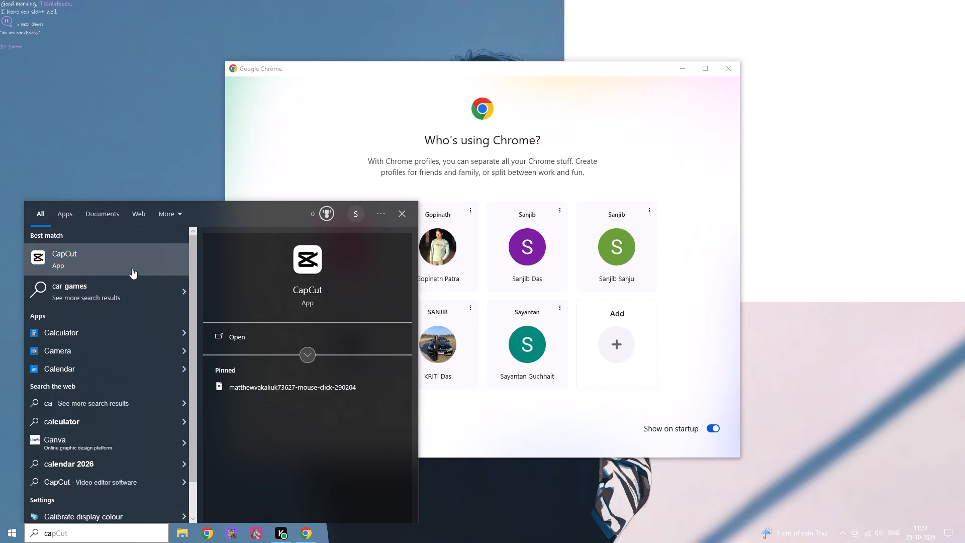
Open Chrome with the profile that has the purple S avatar and maximize its window.
left_click(533, 268)
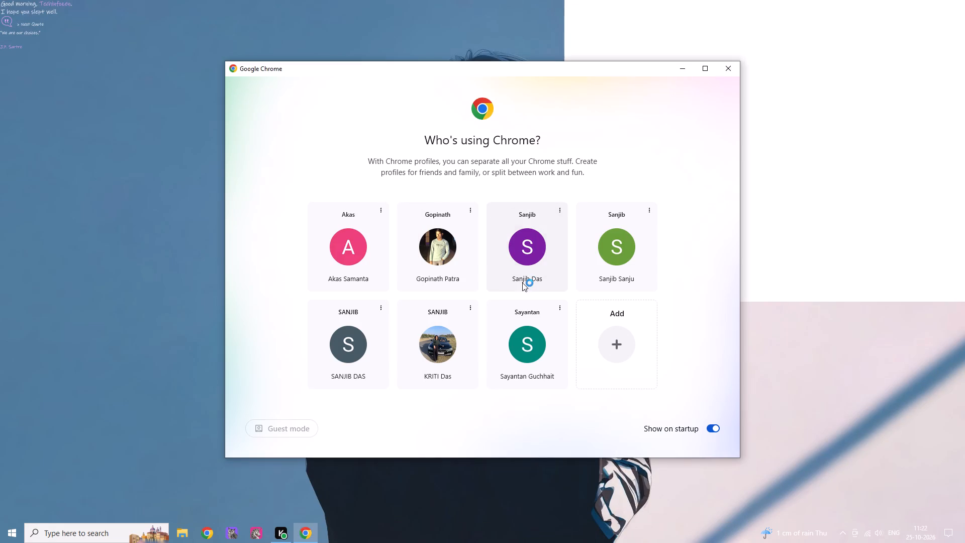
left_click(891, 67)
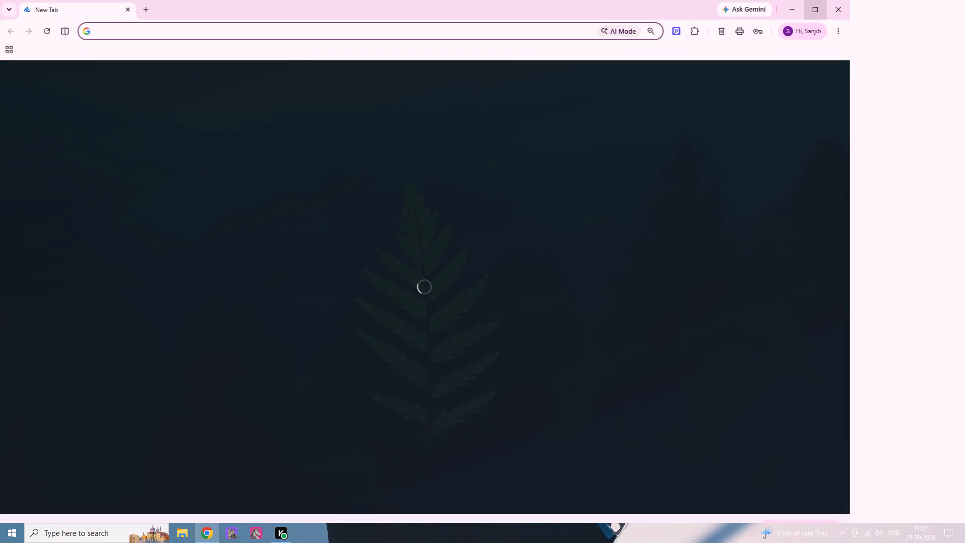
Open the ChatGPT site, chatgpt.com, in the current browser tab.
left_click(298, 32)
key("c")
left_click(282, 49)
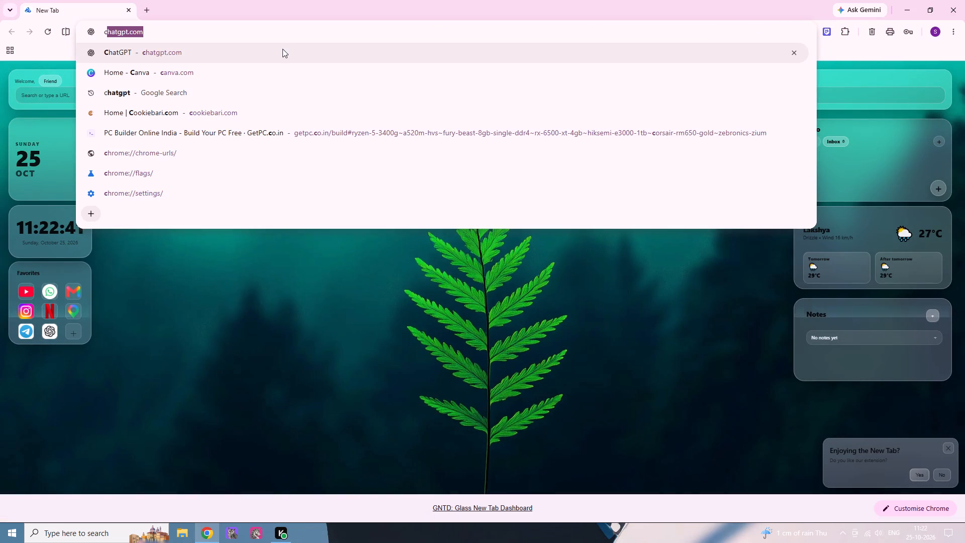
Open the Canva home page, canva.com, in a new browser tab.
left_click(147, 13)
key("c")
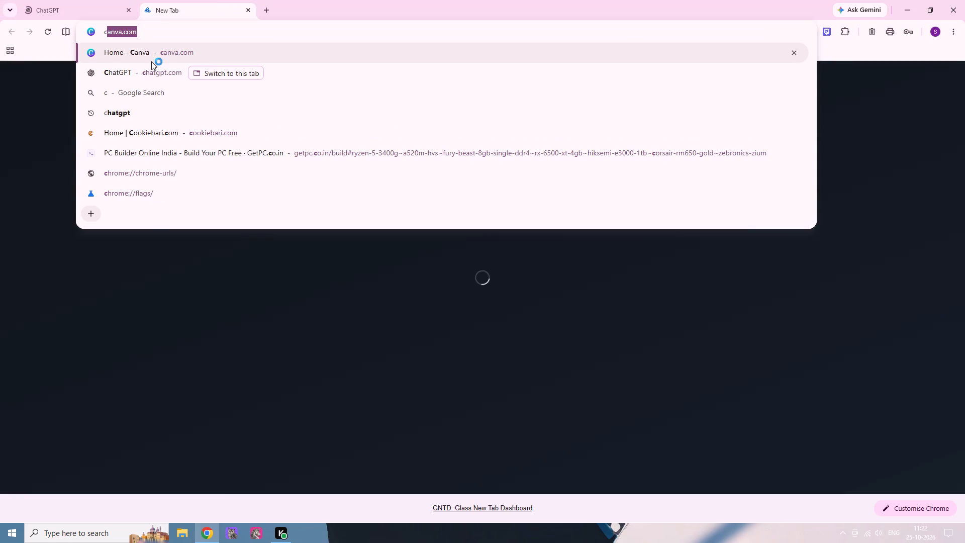
left_click(154, 55)
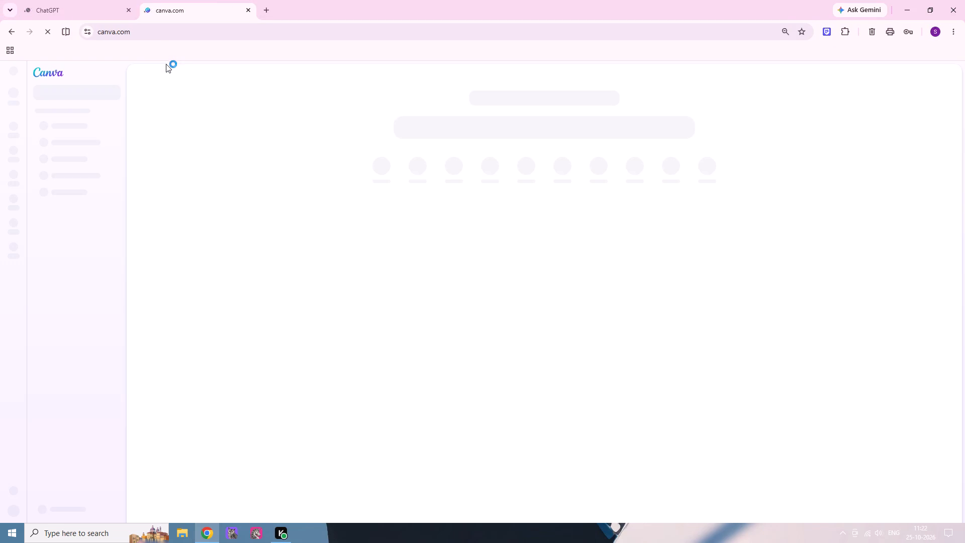
double_click(231, 157)
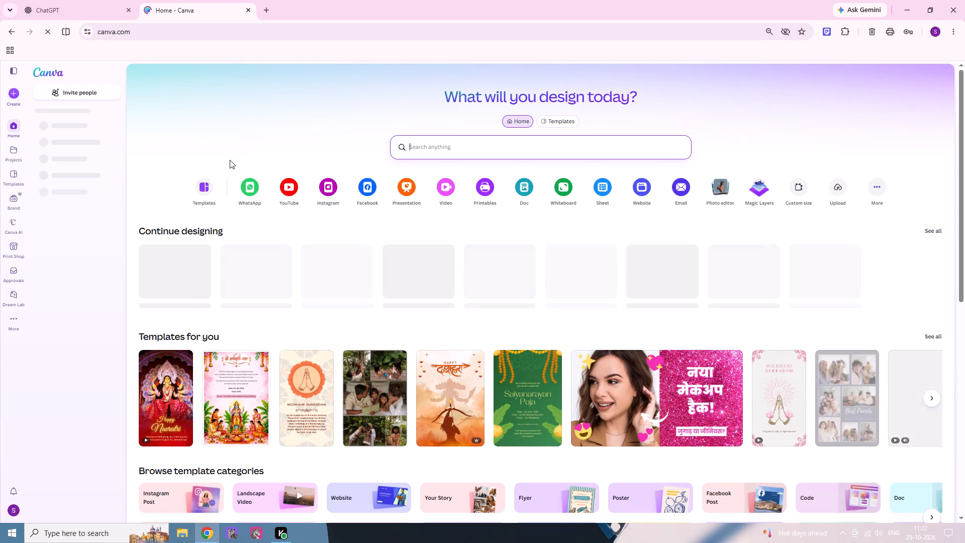
Look through the recent designs, suggested templates and template categories on the Canva home page.
scroll(256, 180, "down", 1)
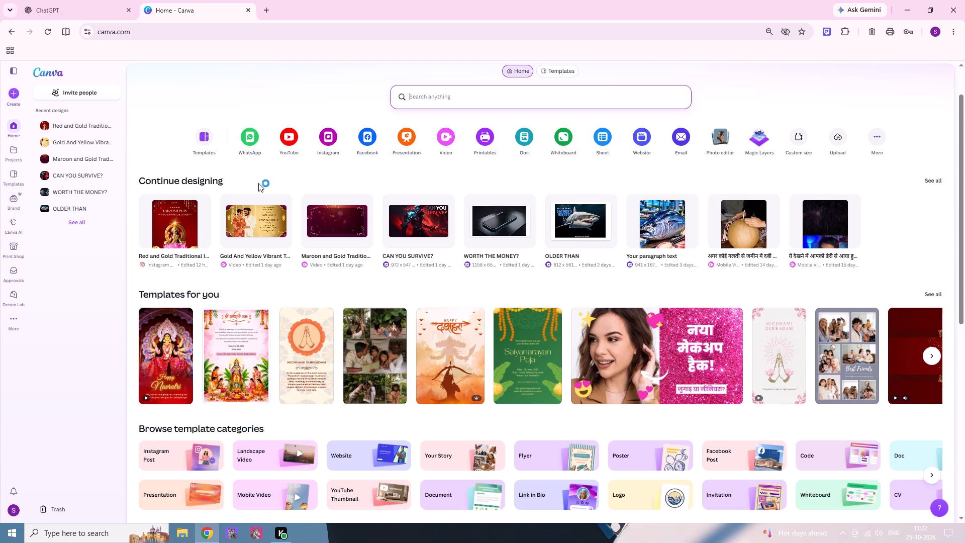
scroll(258, 183, "down", 1)
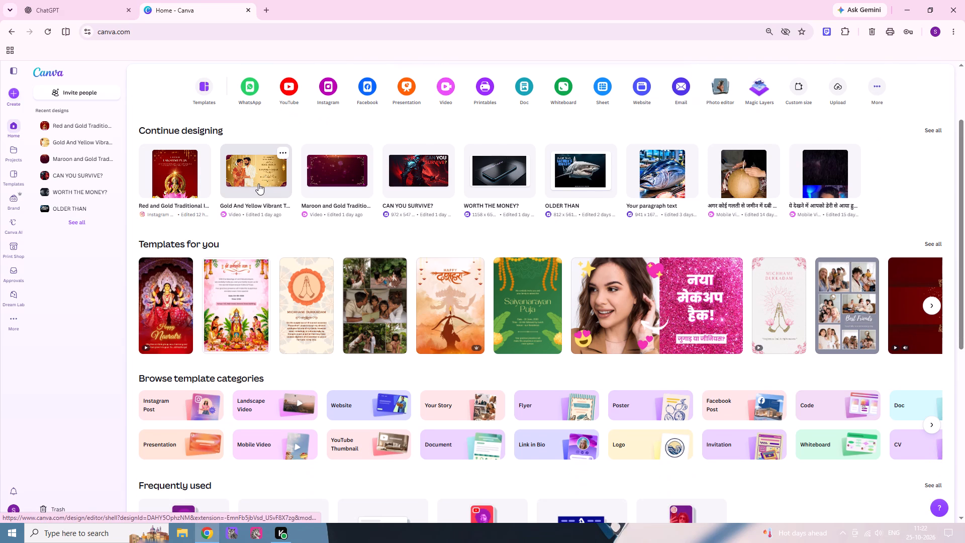
left_click(285, 150)
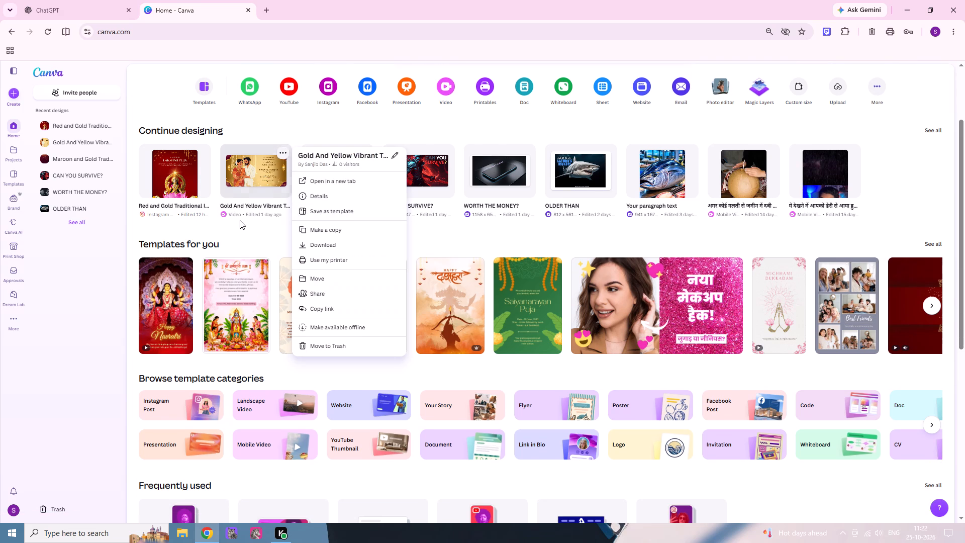
left_click(239, 235)
scroll(252, 233, "down", 2)
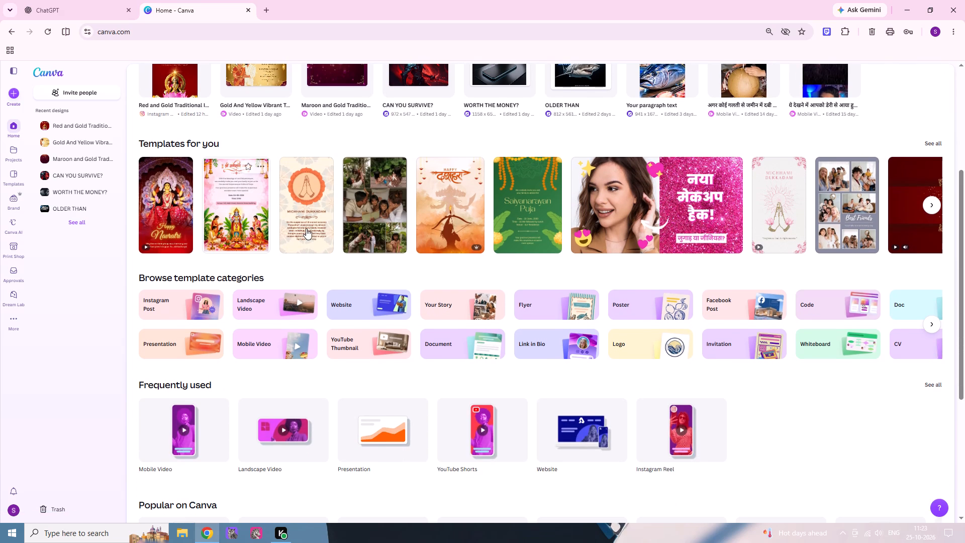
scroll(328, 228, "down", 1)
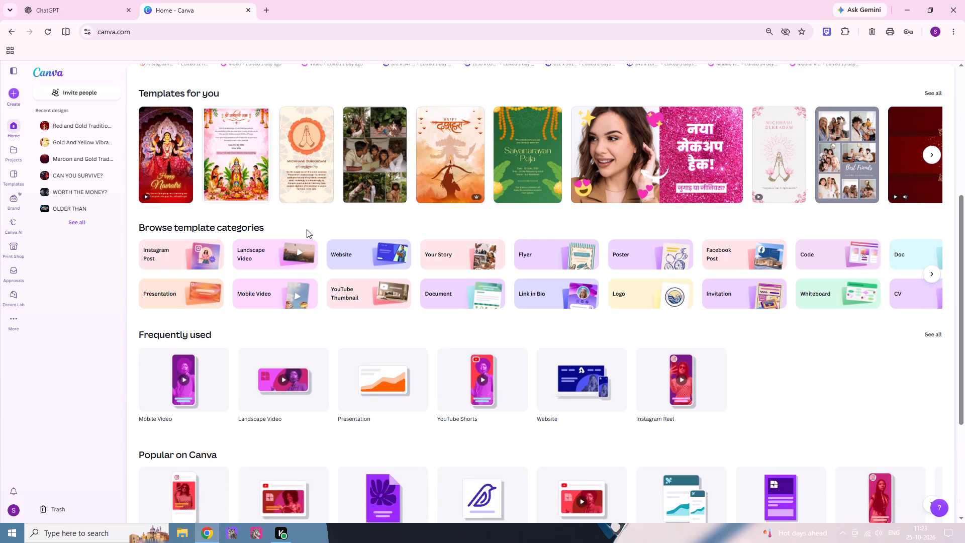
scroll(302, 228, "up", 3)
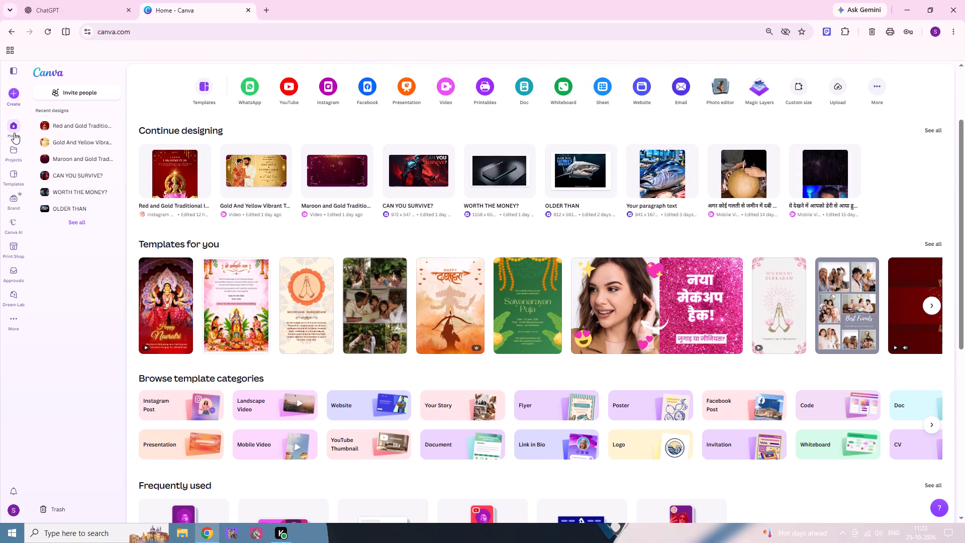
Open Canva's Templates page.
left_click(18, 185)
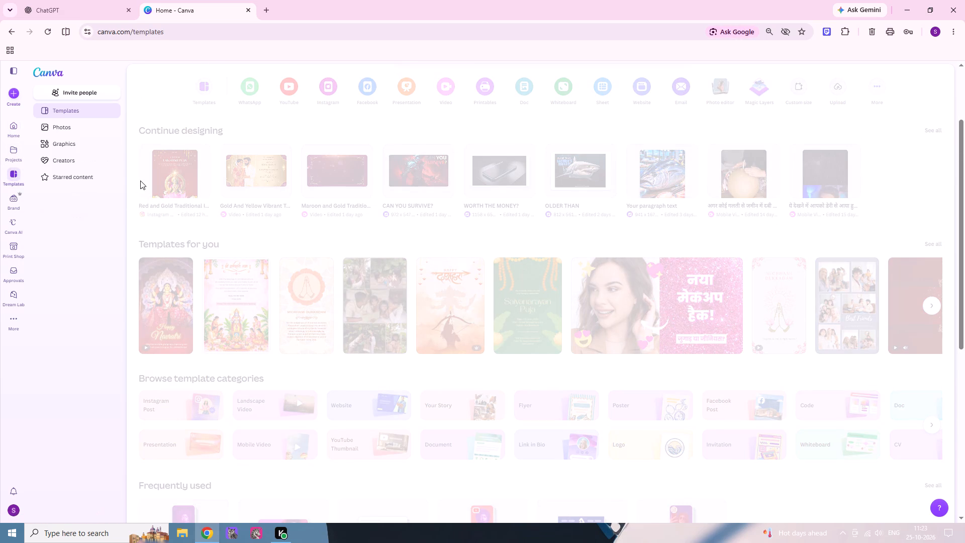
Examine the recently viewed, design-inspired, Discover Canva and trending template sections for a suitable design.
scroll(126, 160, "down", 1)
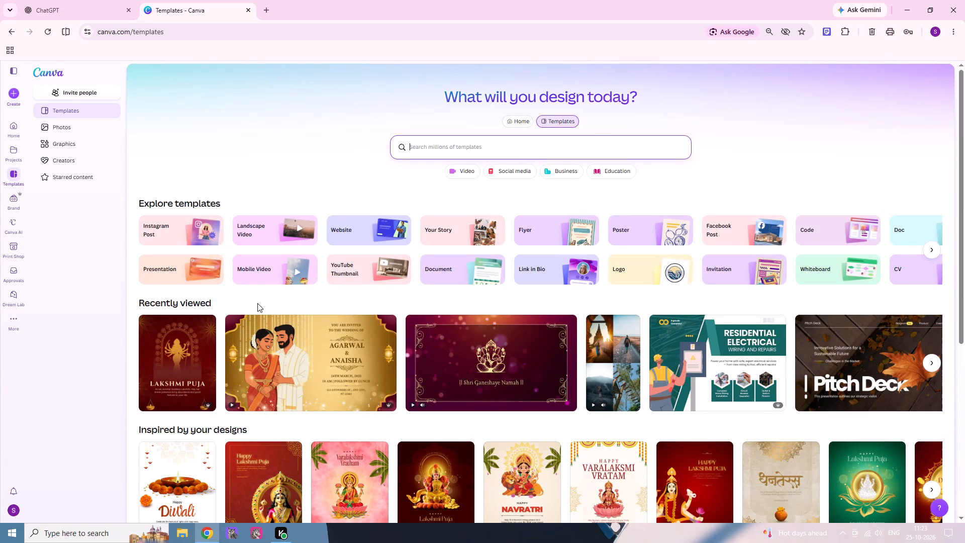
scroll(232, 259, "down", 2)
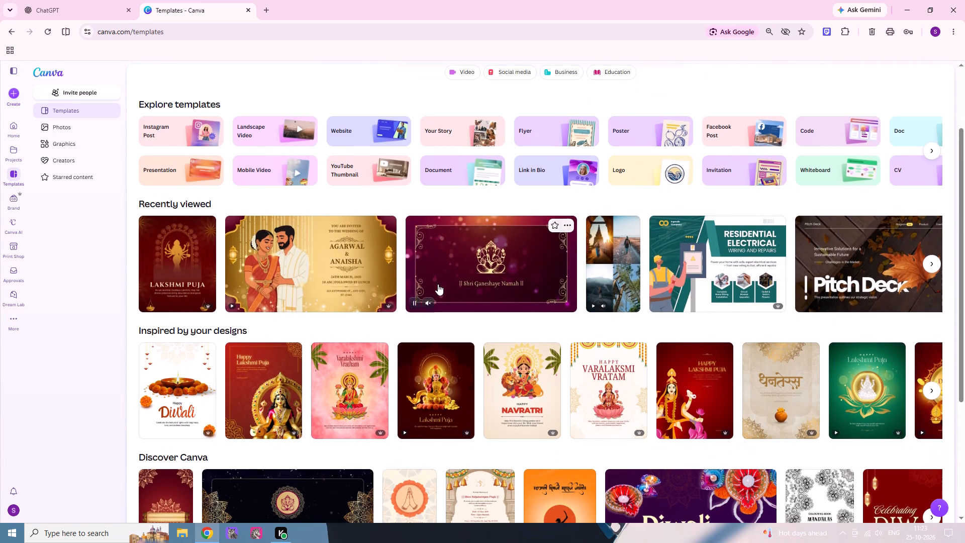
scroll(432, 287, "down", 2)
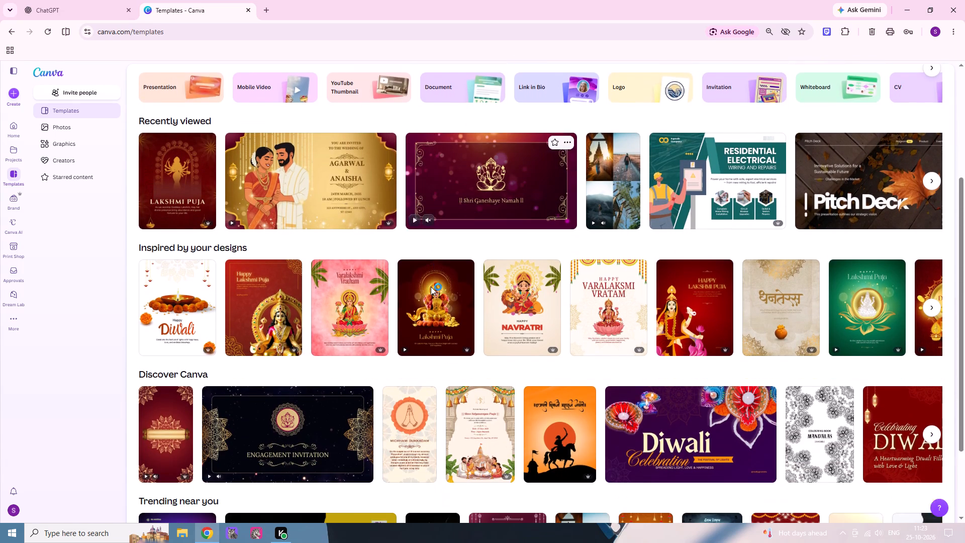
scroll(429, 285, "down", 1)
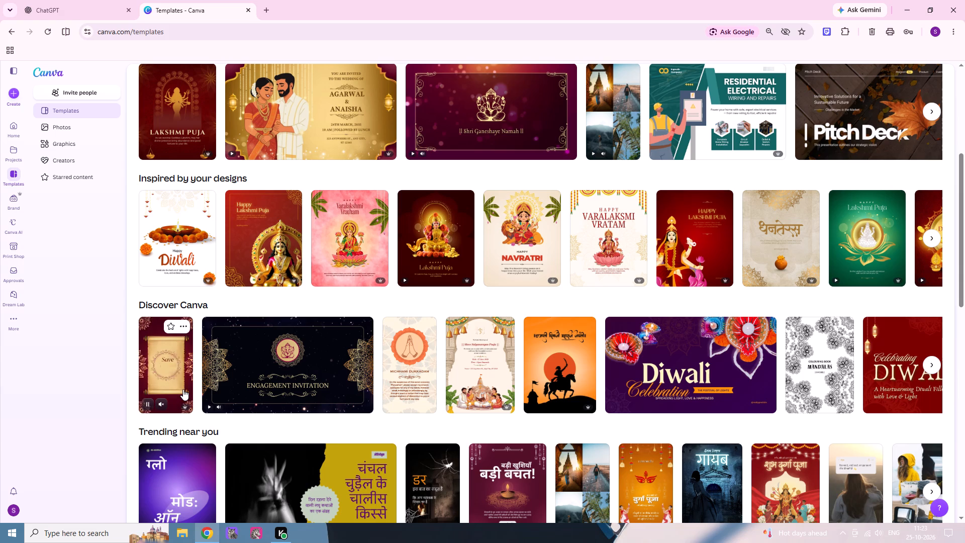
scroll(511, 390, "down", 1)
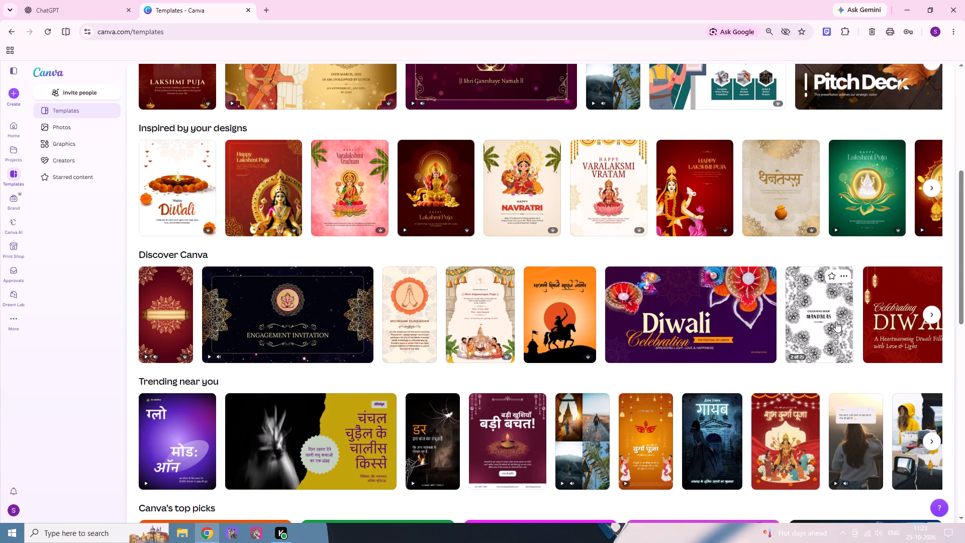
scroll(834, 322, "down", 2)
scroll(783, 350, "down", 3)
scroll(734, 342, "down", 3)
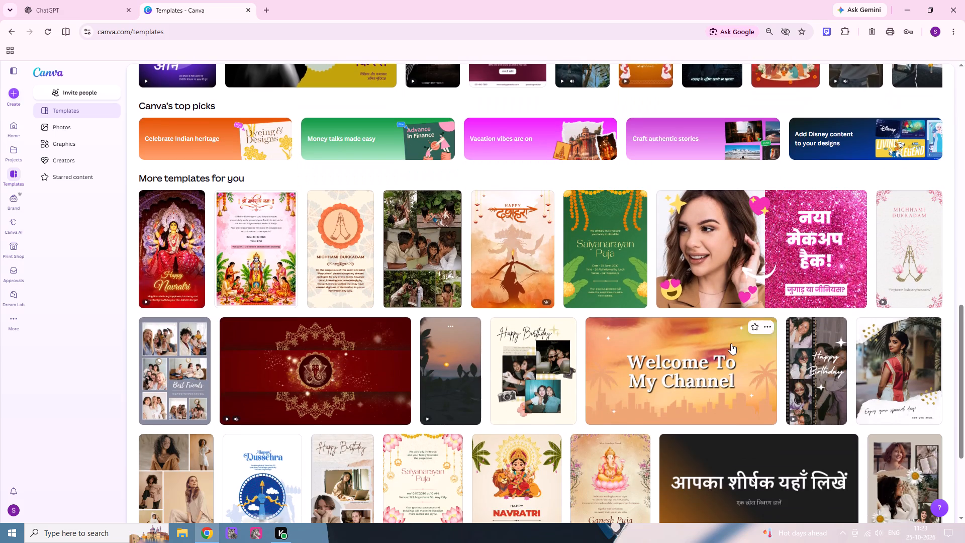
Look through the "More templates for you" designs on Canva's Templates page for a suitable Diwali or festival template.
scroll(730, 343, "down", 2)
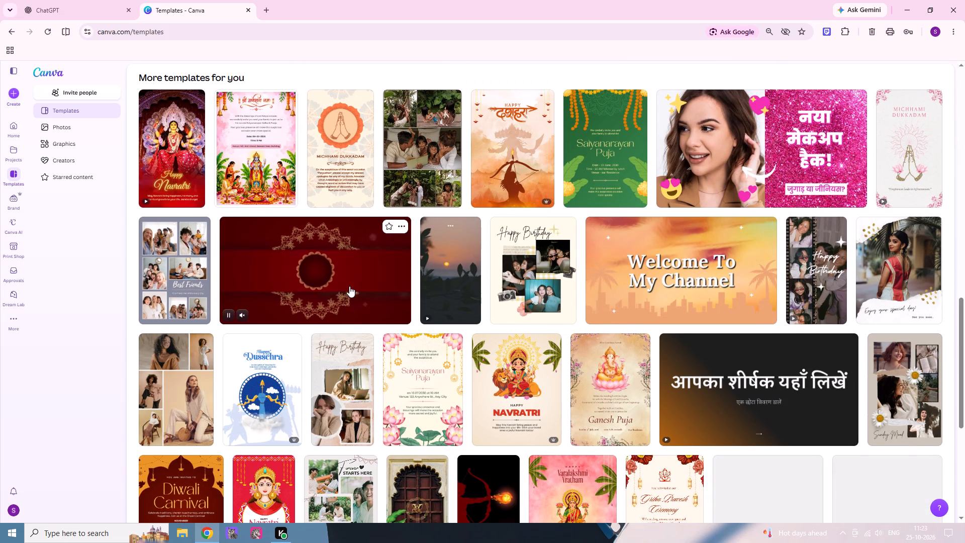
scroll(349, 286, "down", 3)
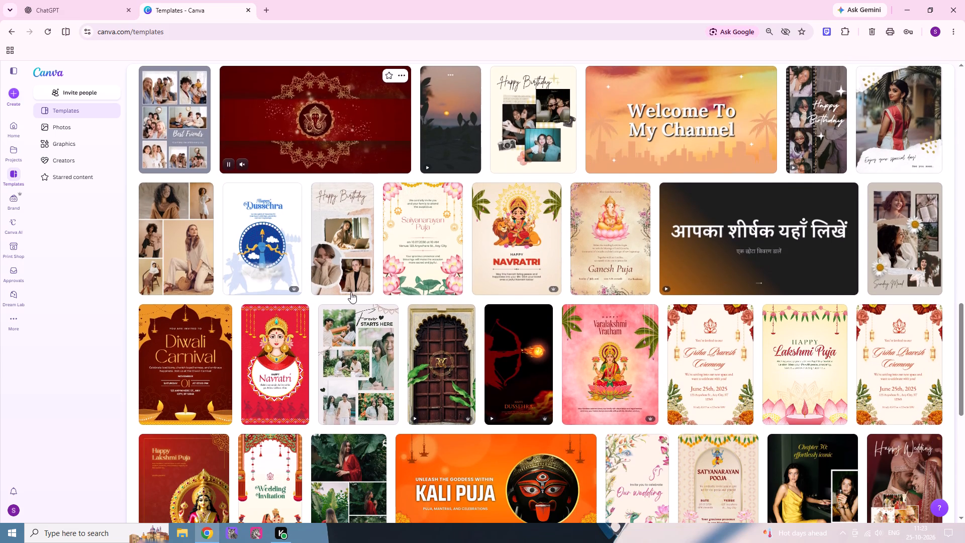
scroll(351, 292, "down", 1)
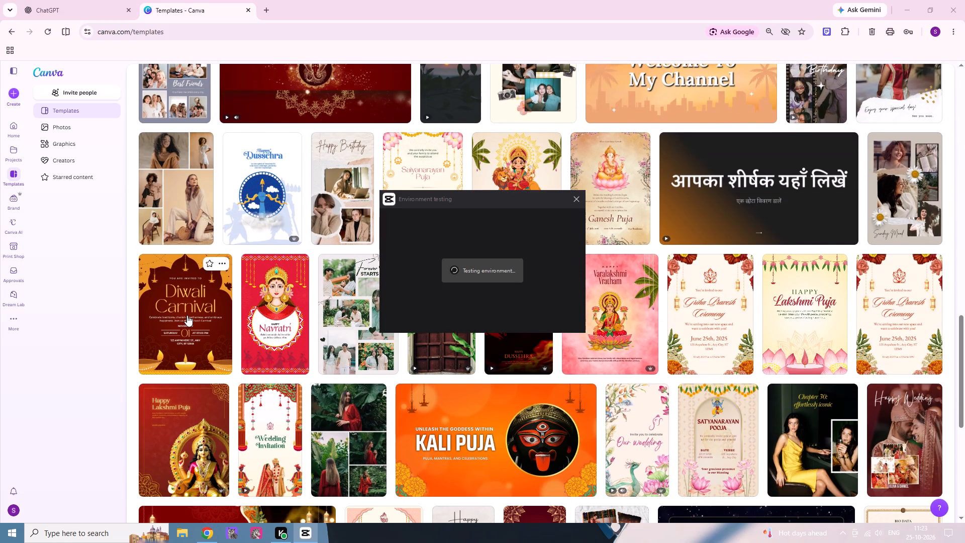
scroll(185, 315, "down", 2)
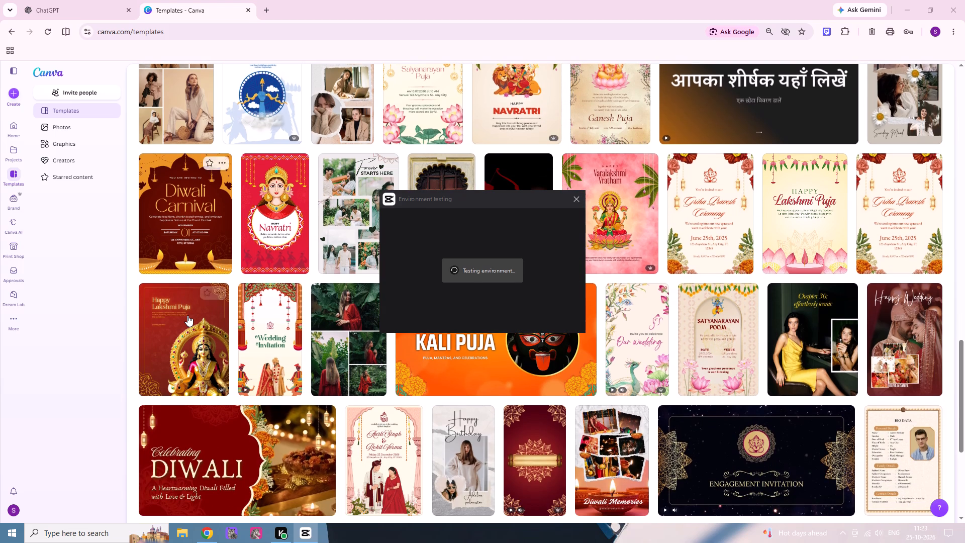
scroll(192, 315, "down", 3)
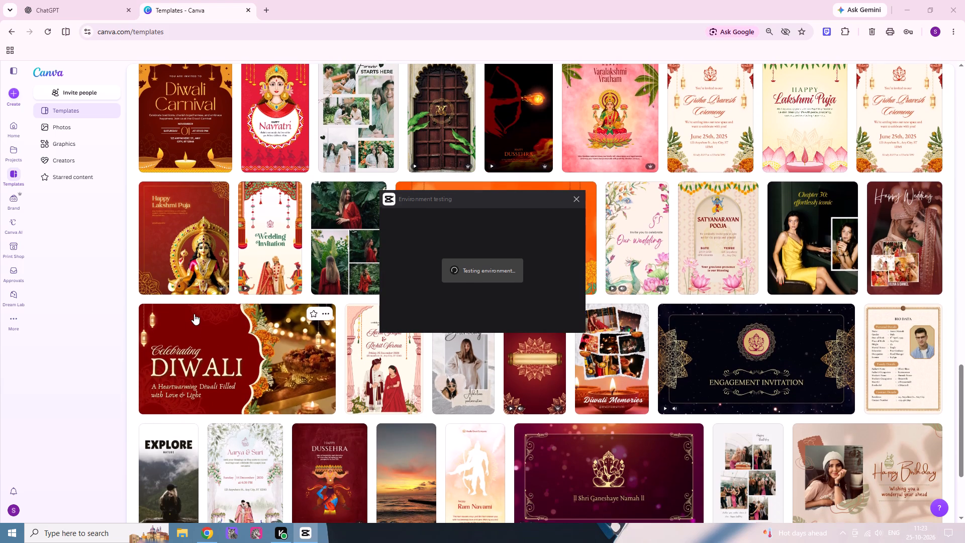
scroll(194, 316, "down", 3)
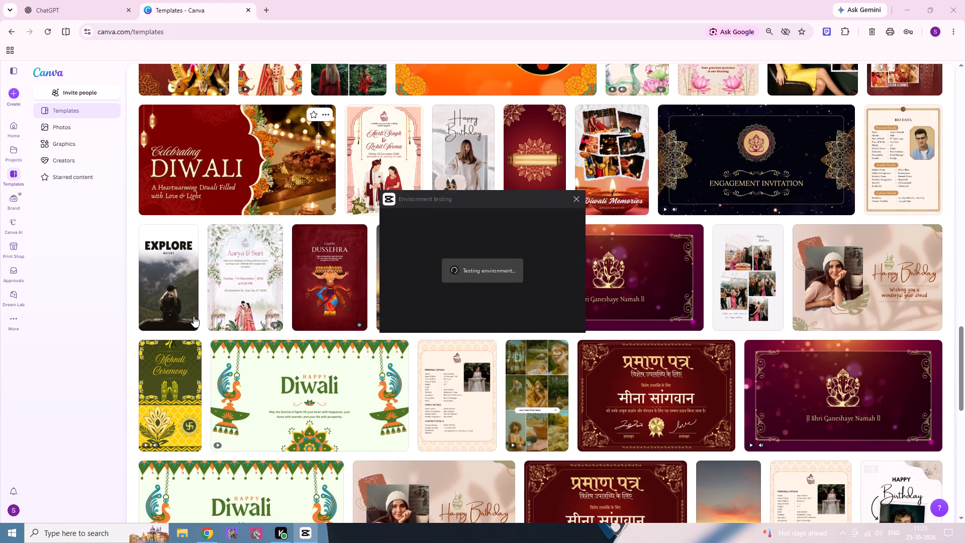
scroll(194, 316, "down", 8)
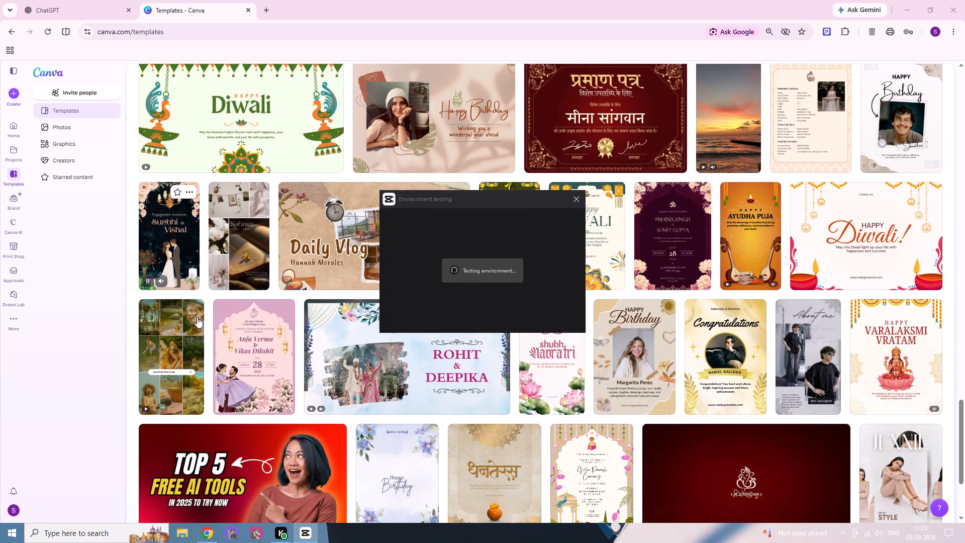
scroll(202, 317, "down", 2)
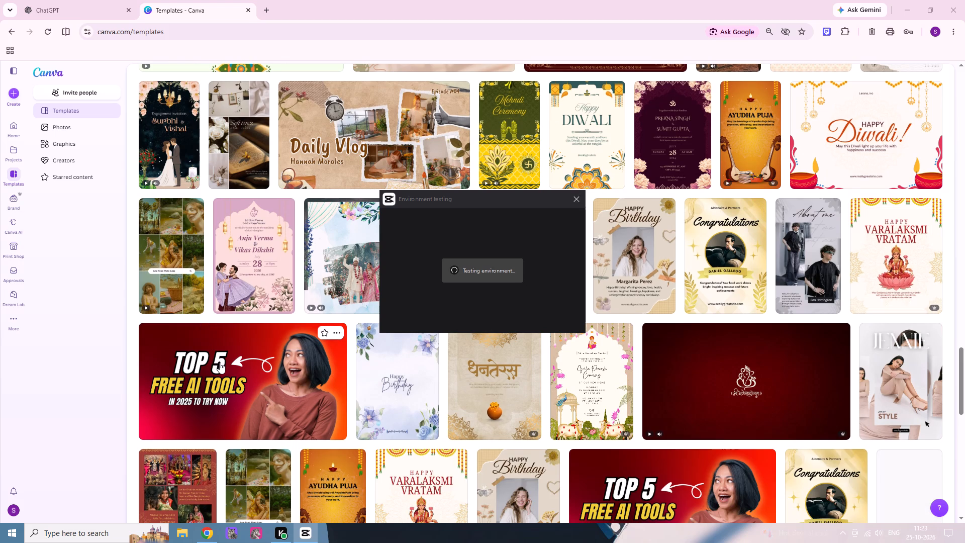
scroll(220, 363, "down", 1)
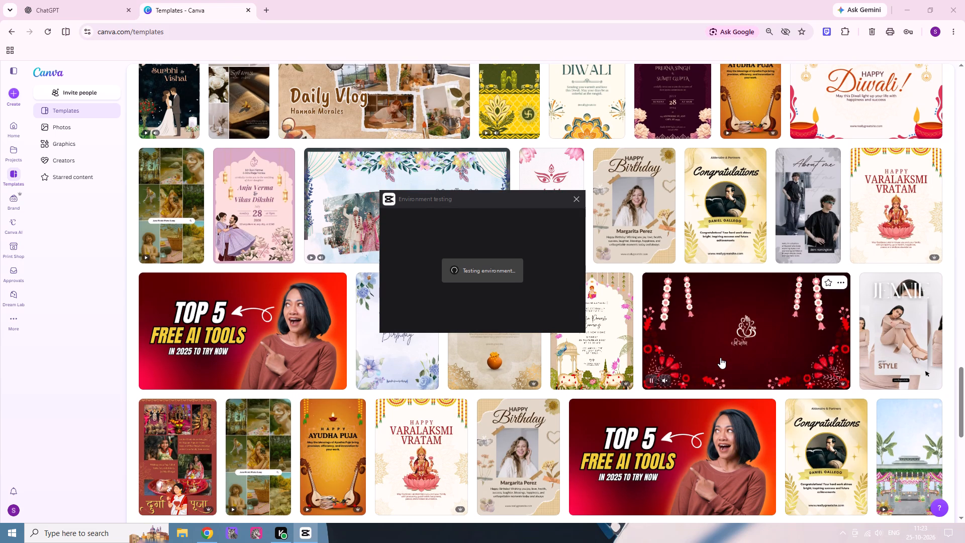
scroll(720, 357, "down", 3)
scroll(679, 351, "down", 3)
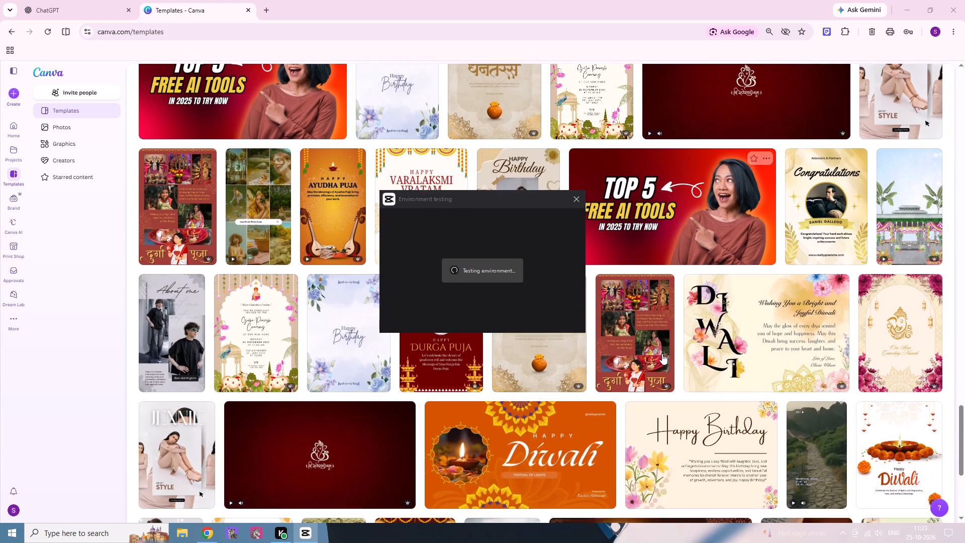
scroll(642, 359, "down", 2)
scroll(271, 366, "down", 2)
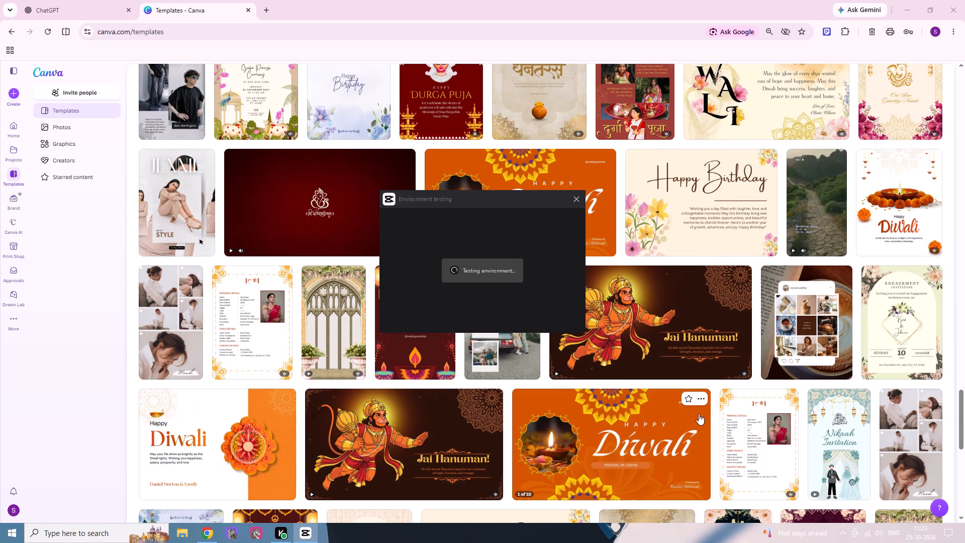
scroll(690, 414, "down", 4)
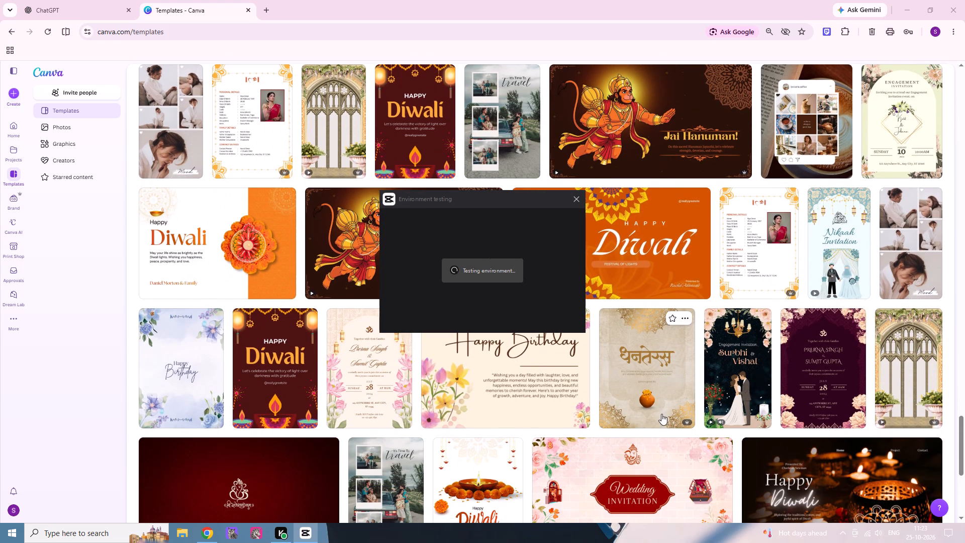
scroll(596, 413, "down", 2)
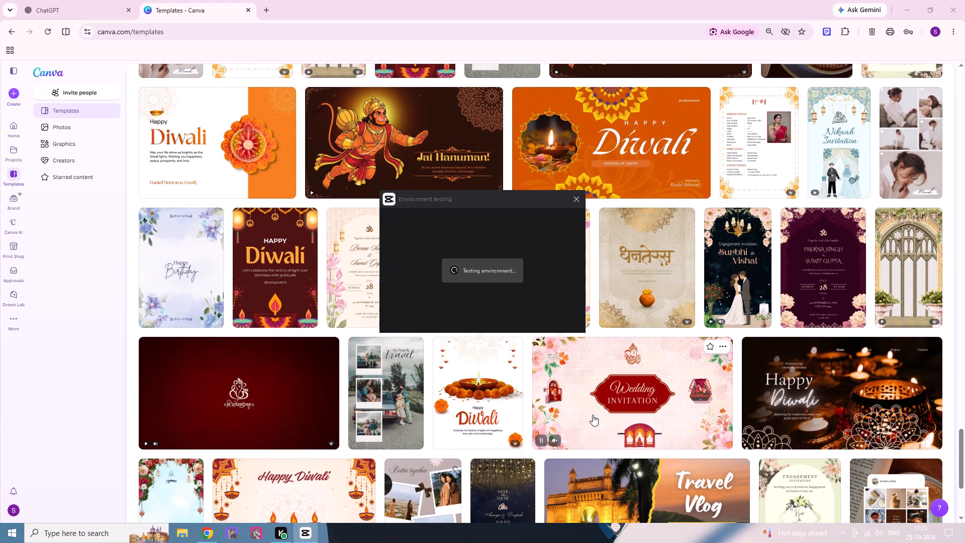
scroll(570, 418, "down", 2)
scroll(387, 434, "down", 4)
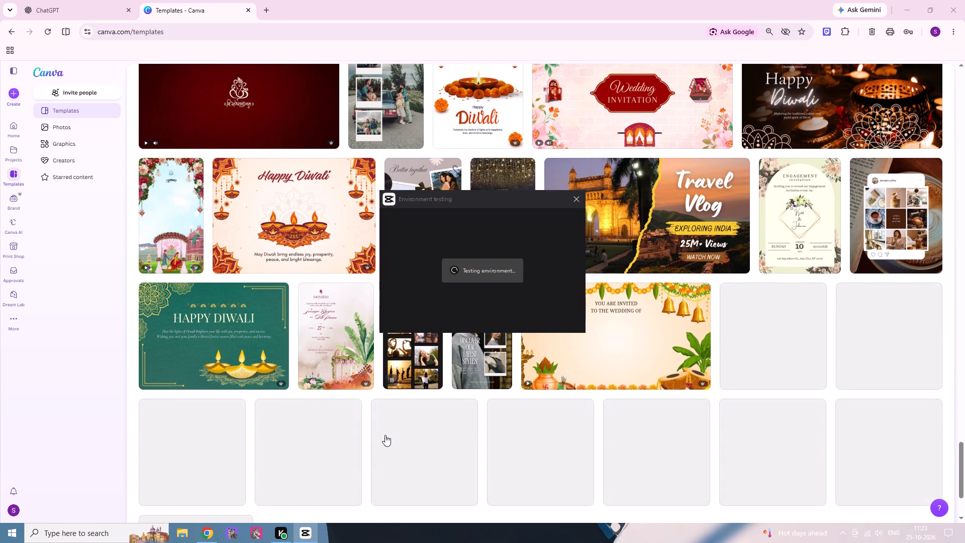
scroll(387, 433, "down", 1)
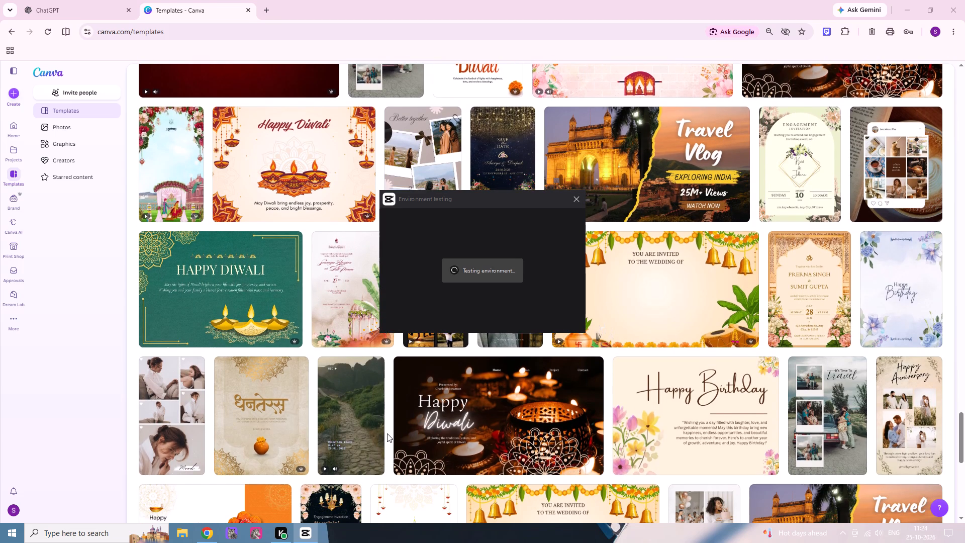
scroll(387, 433, "down", 2)
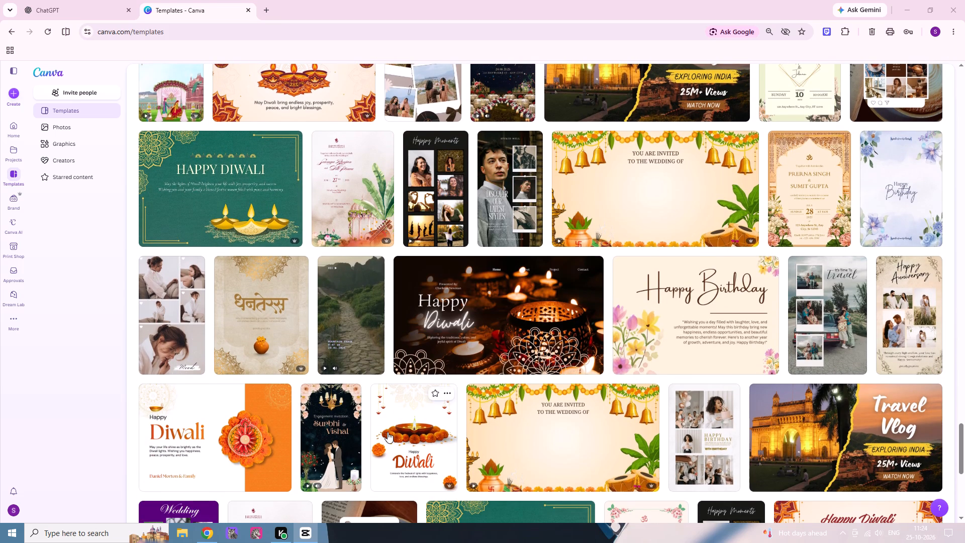
scroll(388, 432, "down", 1)
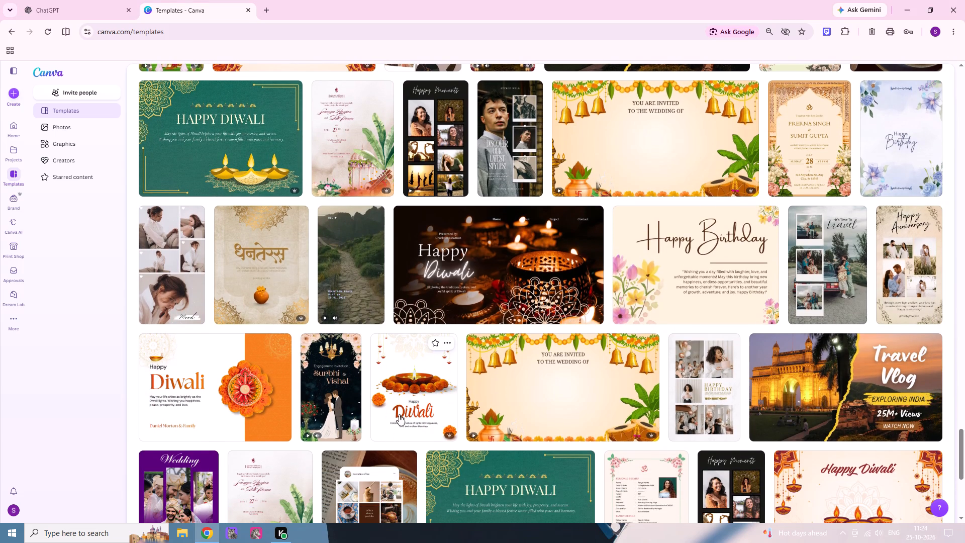
scroll(404, 409, "down", 2)
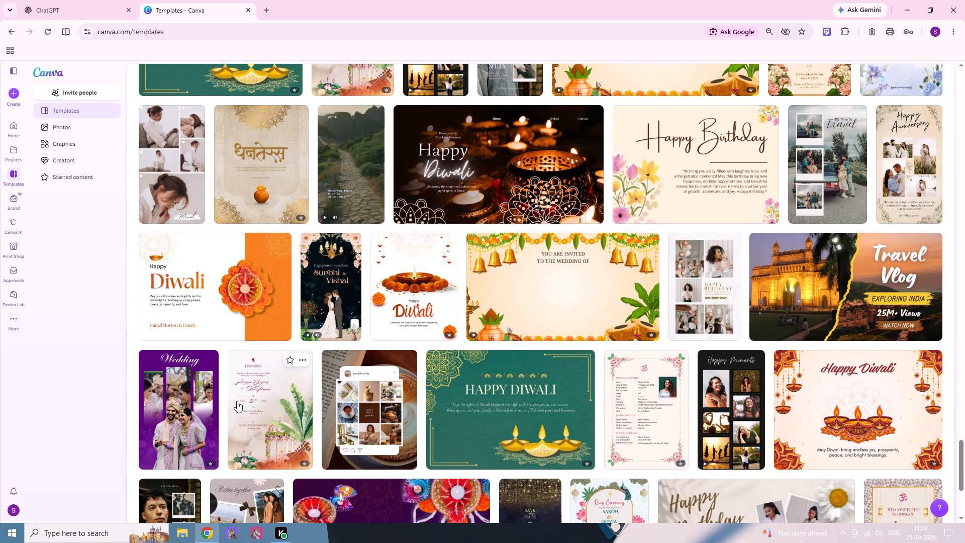
scroll(255, 398, "down", 2)
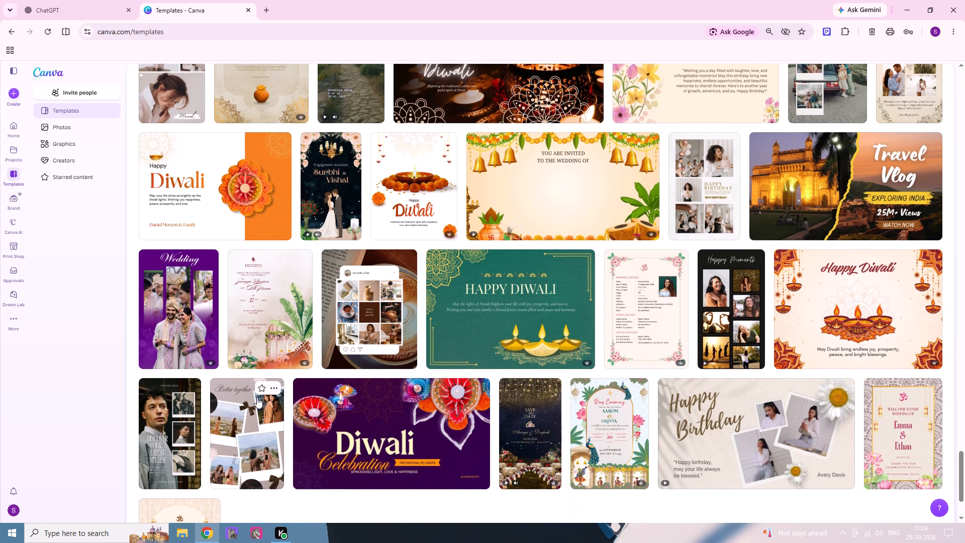
scroll(257, 397, "down", 1)
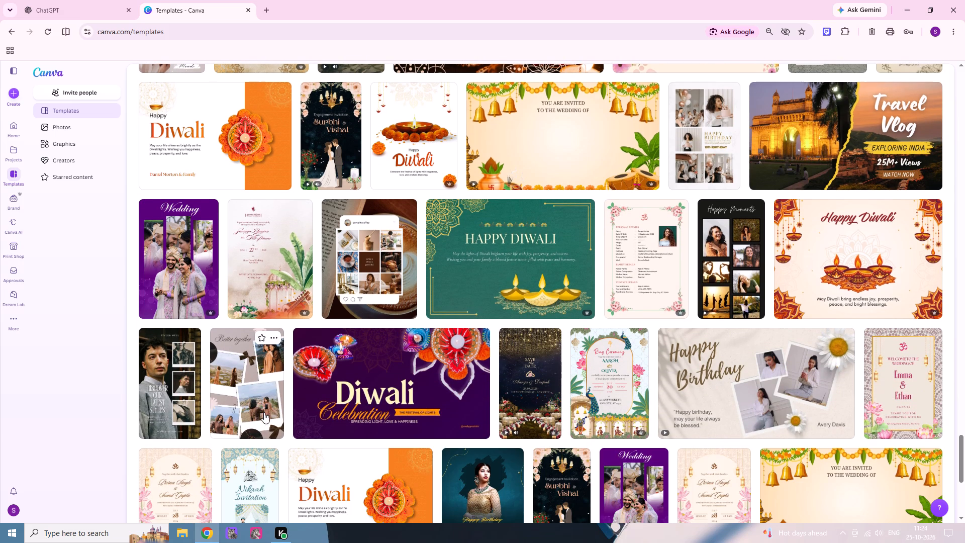
Preview the Beige Collage Paper Happy Birthday Video template, and close the preview.
scroll(274, 414, "down", 1)
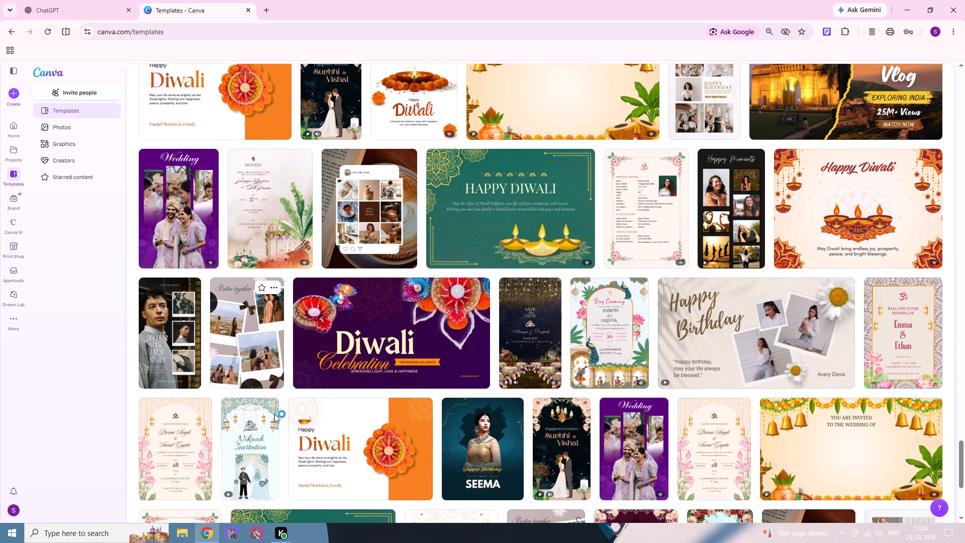
left_click(810, 337)
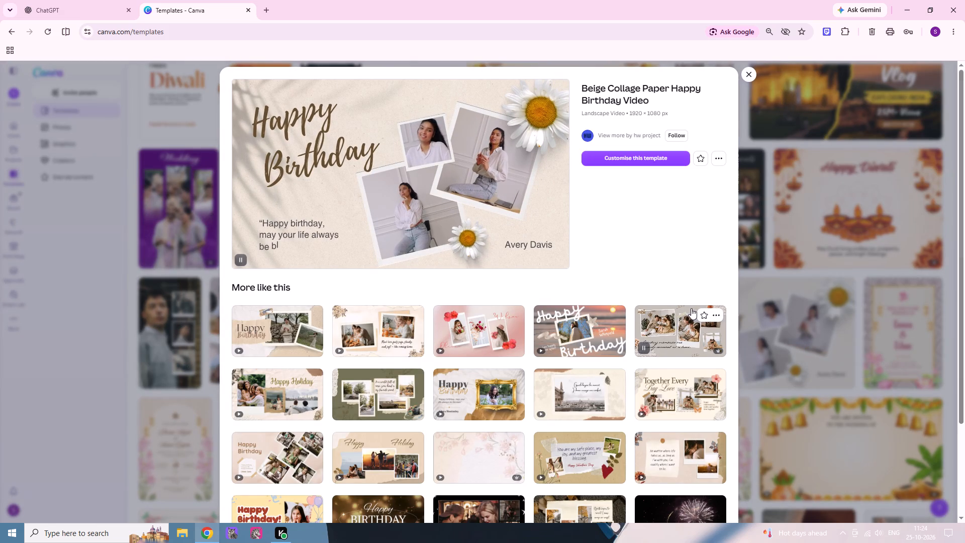
left_click(747, 78)
Find the Orange and Gold Illustrative Happy Diwali Instagram Post template and open it for customising.
scroll(573, 285, "down", 2)
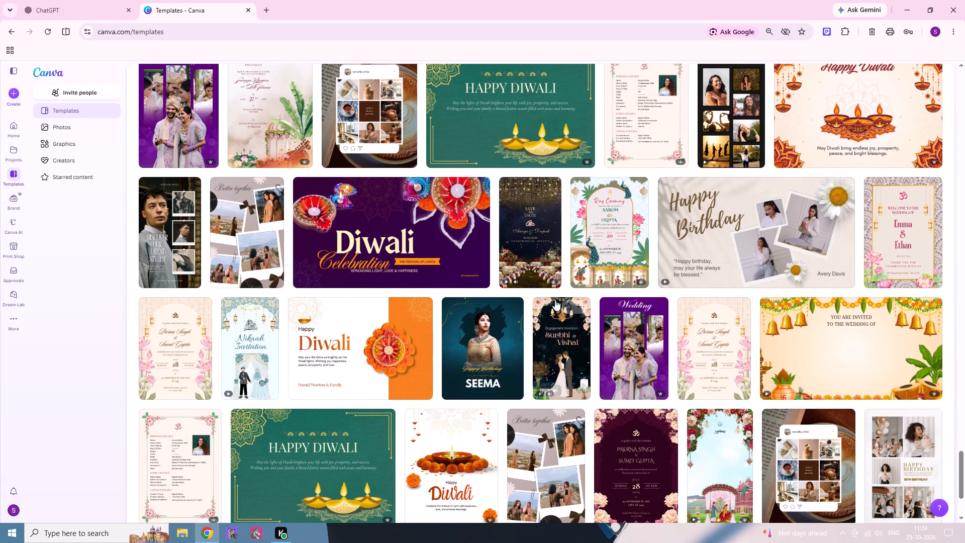
scroll(555, 300, "down", 2)
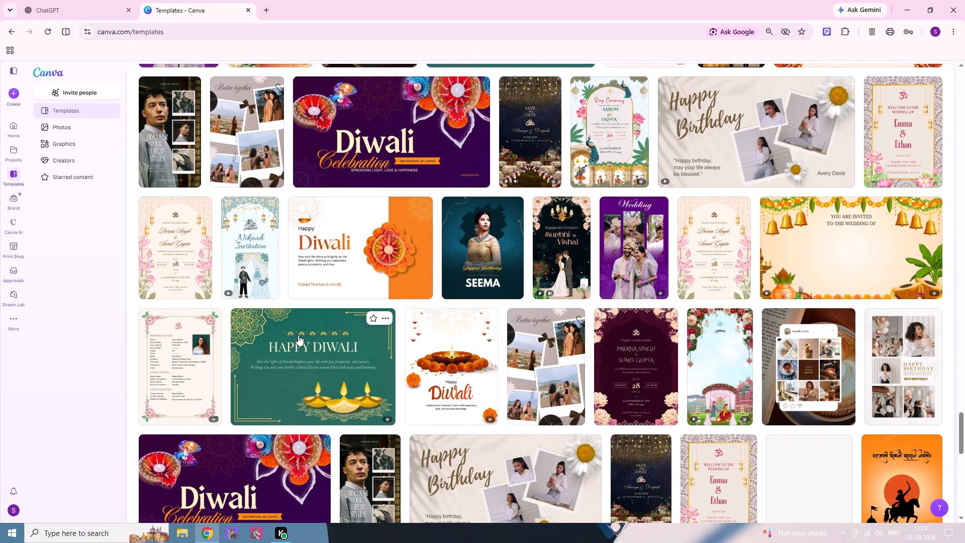
scroll(416, 306, "up", 5)
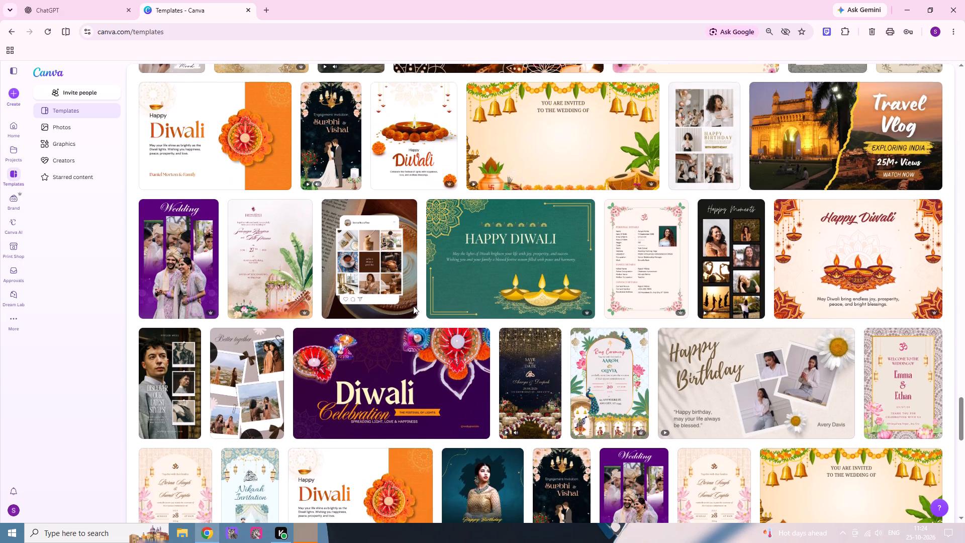
scroll(413, 306, "up", 5)
left_click(411, 369)
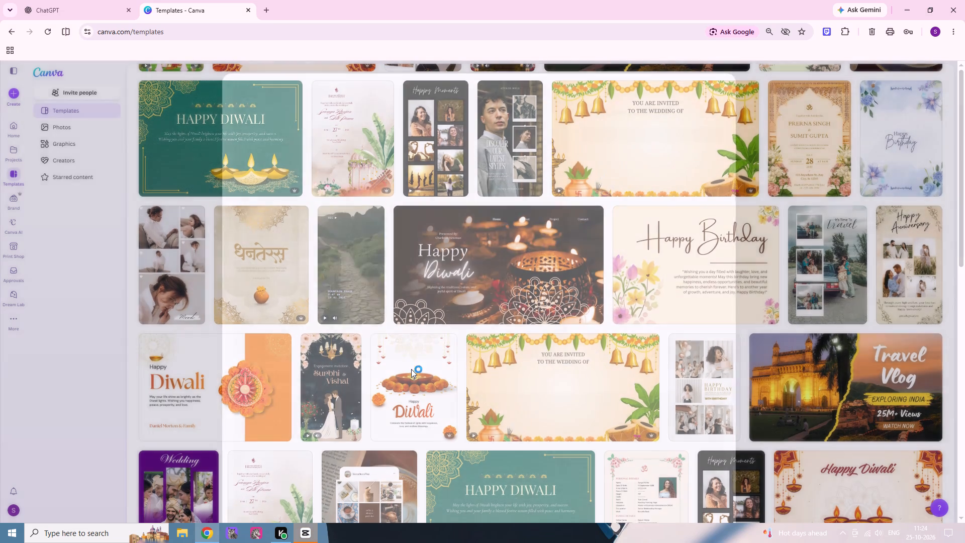
left_click(654, 161)
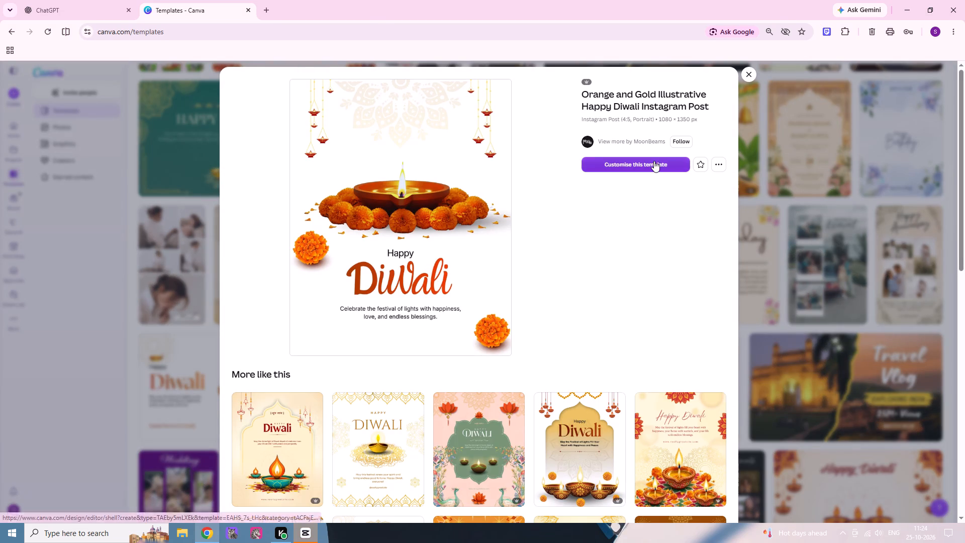
Close the Canva Templates browser tab, keeping the new Diwali design's tab open.
left_click(183, 3)
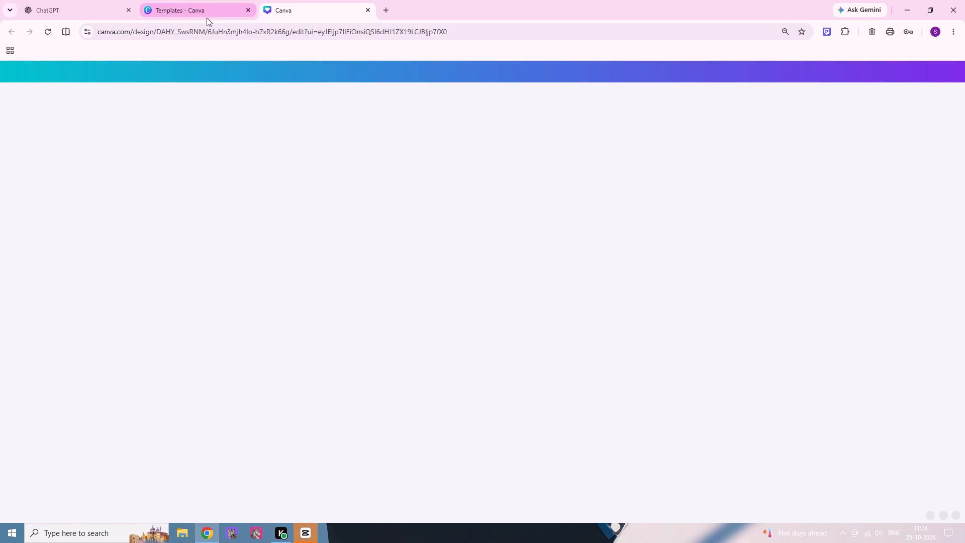
left_click(248, 7)
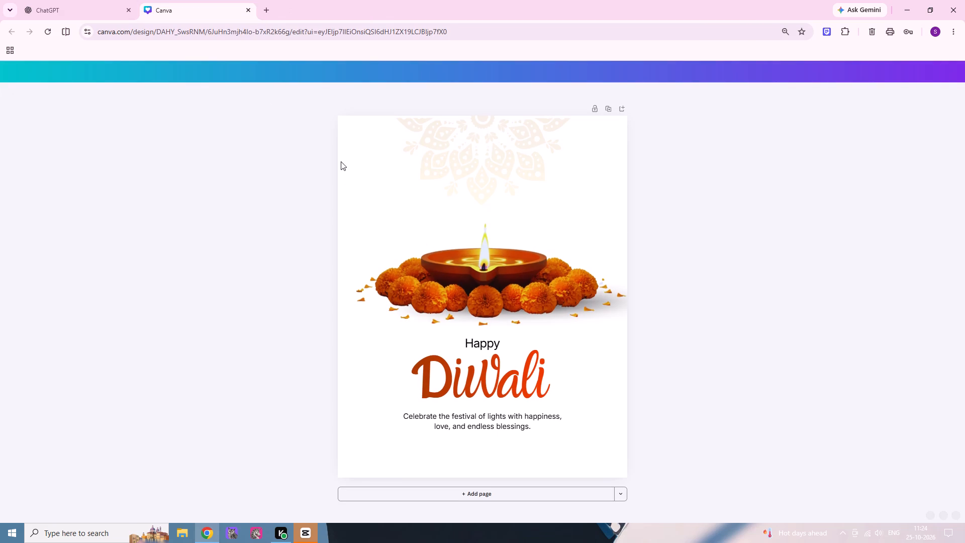
scroll(455, 364, "up", 3, "ctrl")
scroll(452, 361, "down", 3, "ctrl")
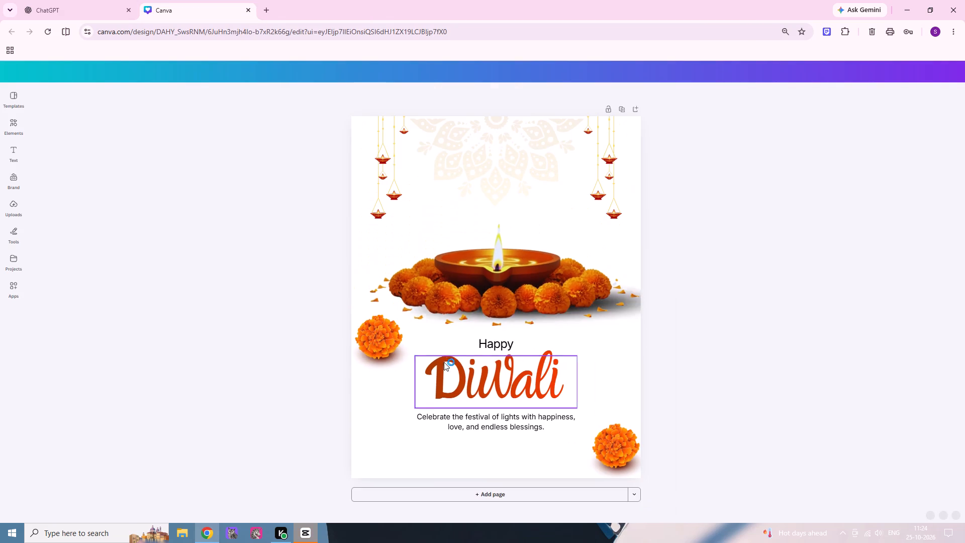
scroll(403, 325, "down", 2, "ctrl")
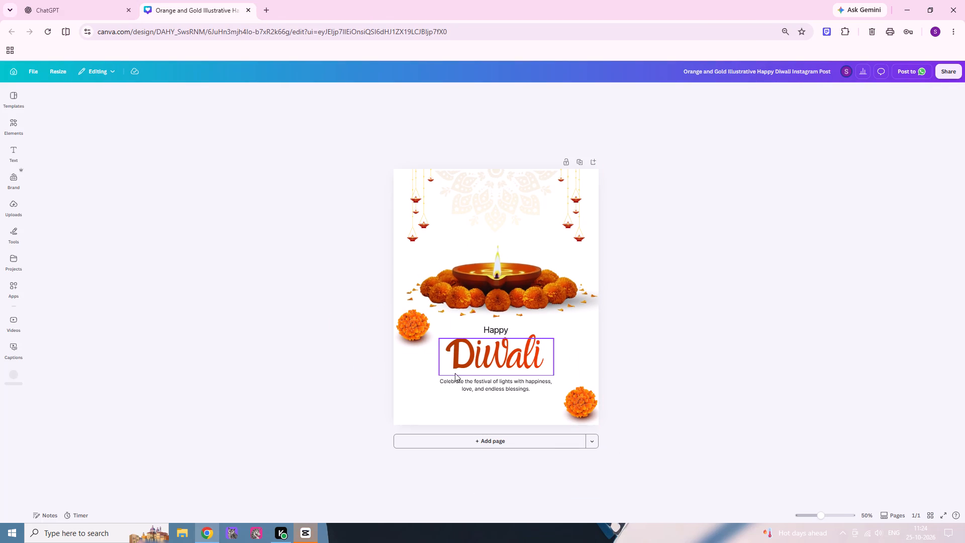
Switch to CapCut, open the 1024 project, and return to the Canva design in Chrome.
left_click(303, 535)
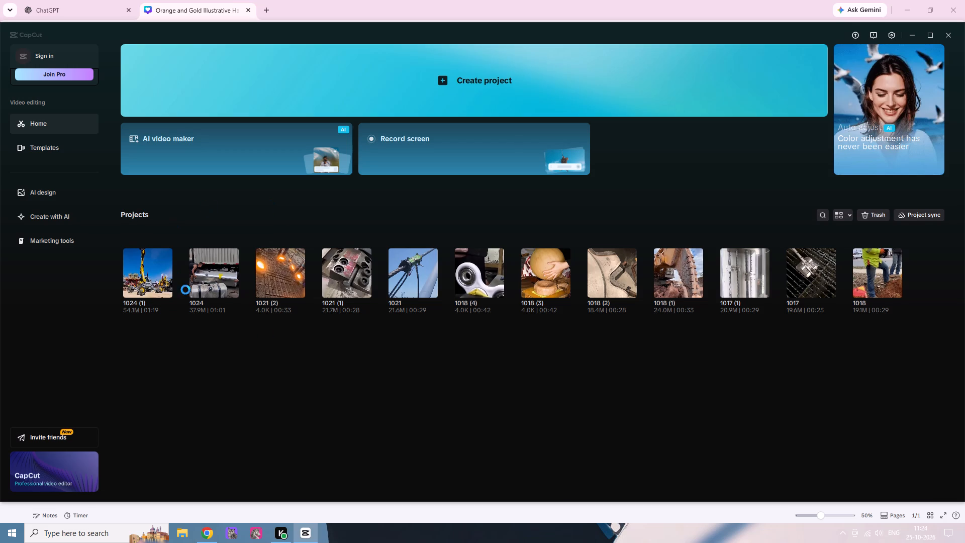
left_click(232, 297)
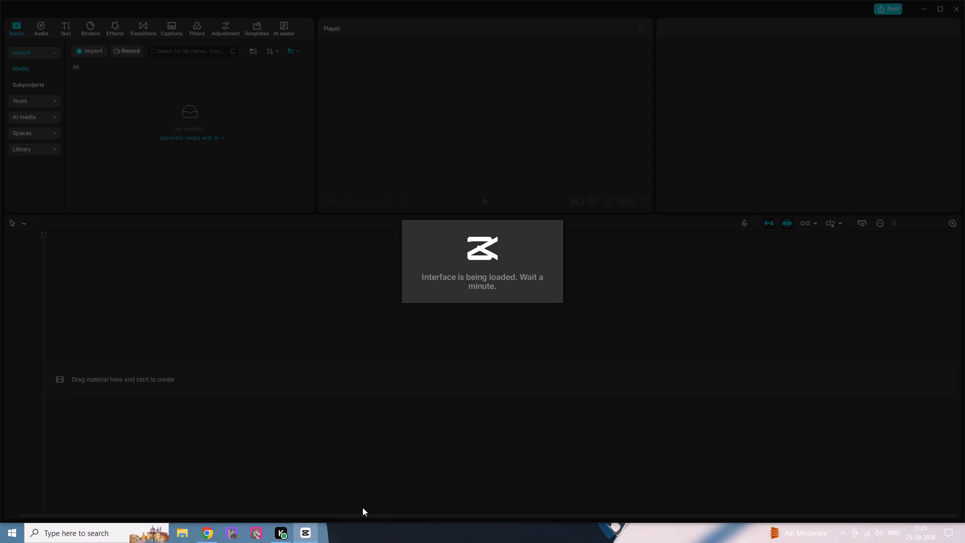
left_click(338, 259)
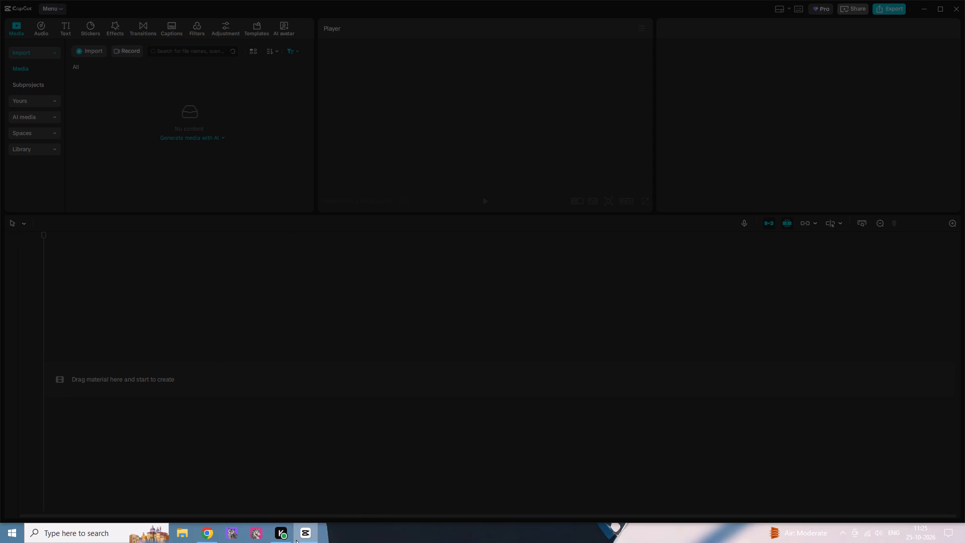
left_click(213, 535)
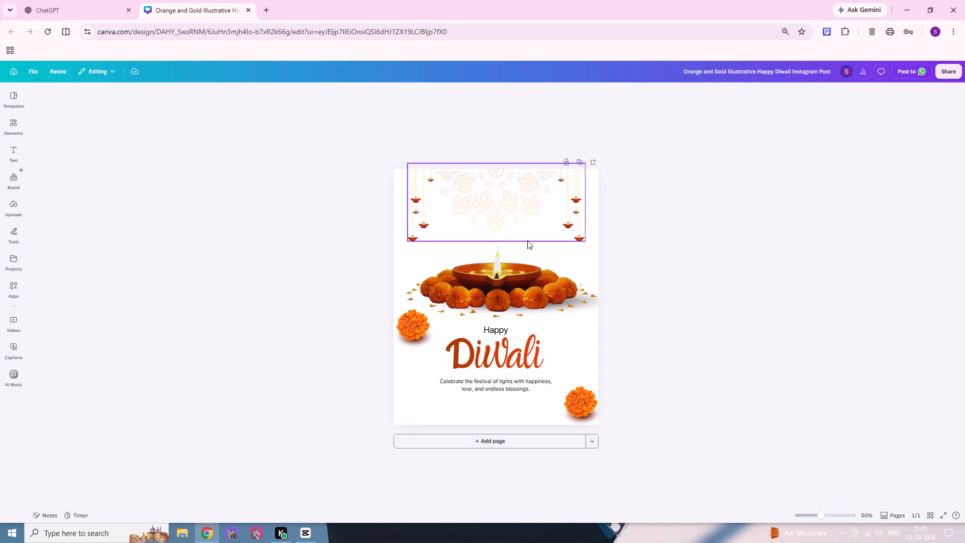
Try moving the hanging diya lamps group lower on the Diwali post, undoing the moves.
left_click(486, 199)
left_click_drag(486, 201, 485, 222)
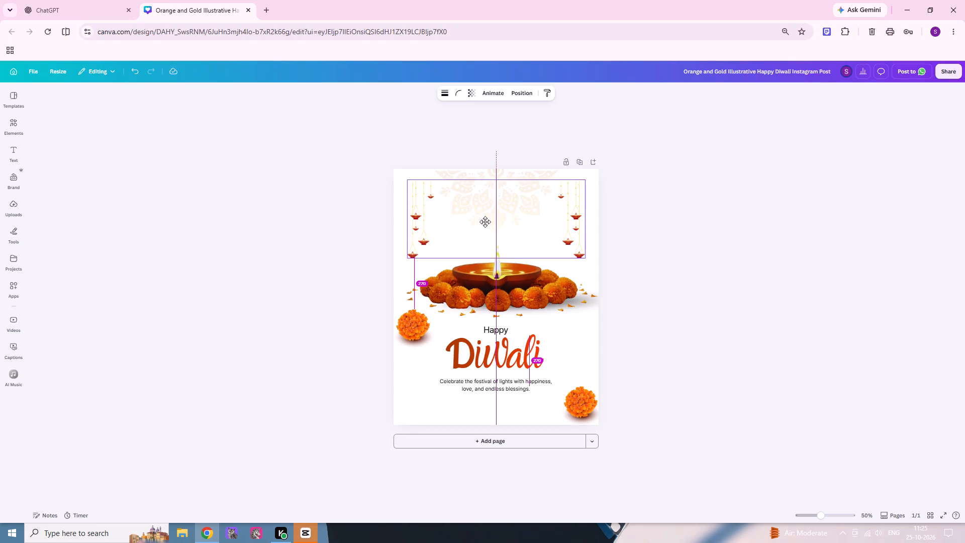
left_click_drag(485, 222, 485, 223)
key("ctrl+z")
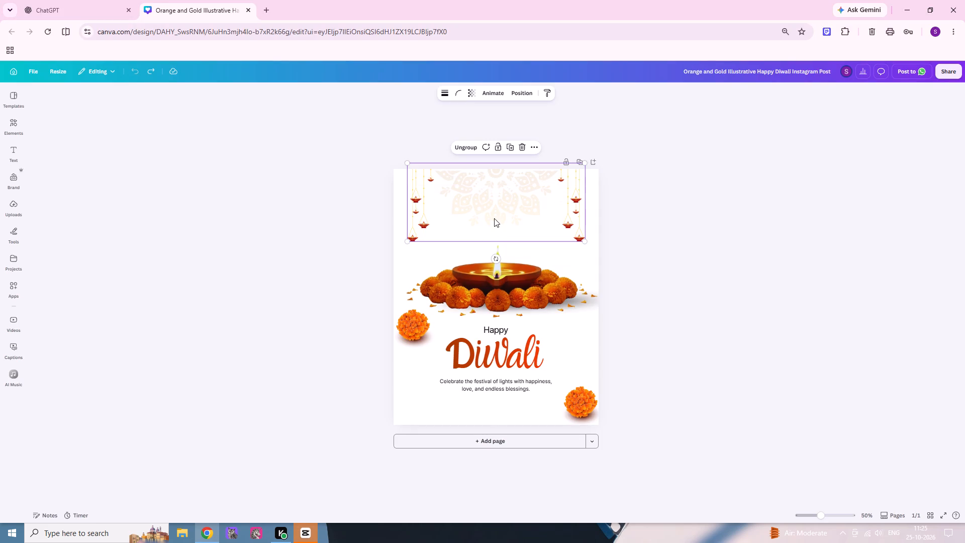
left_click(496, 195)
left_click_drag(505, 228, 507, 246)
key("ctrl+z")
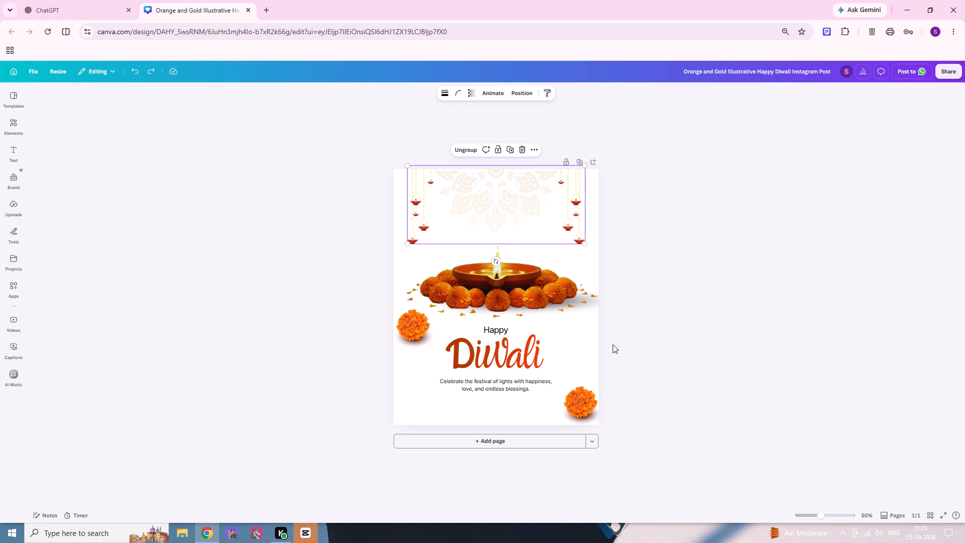
Reselect the hanging diya lamps group at the top of the Diwali post.
left_click(648, 308)
left_click(520, 223)
Reposition the hanging lamps group over the faint mandala so its upper edge aligns with the top of the page.
left_click(518, 249)
left_click(513, 203)
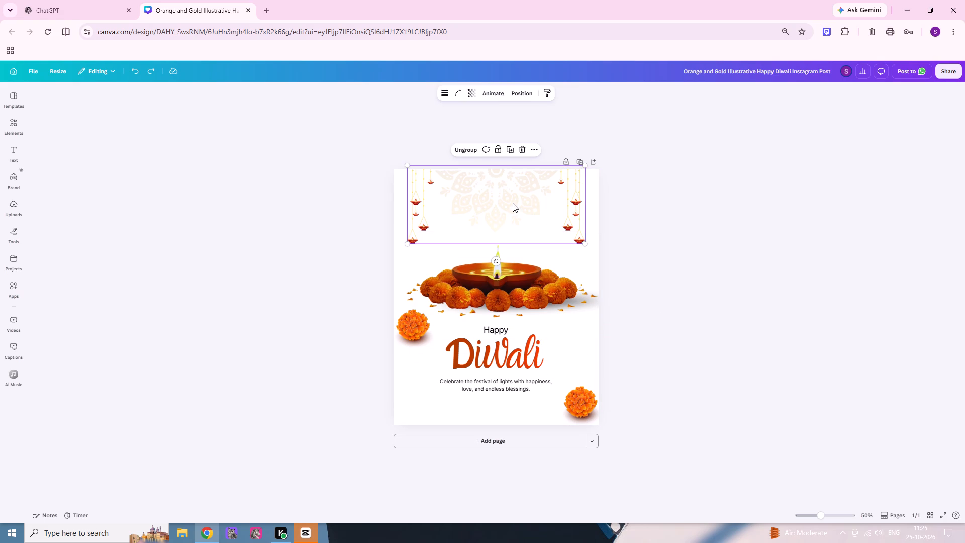
left_click(513, 203)
left_click_drag(513, 209, 517, 268)
left_click(512, 200)
left_click(512, 203)
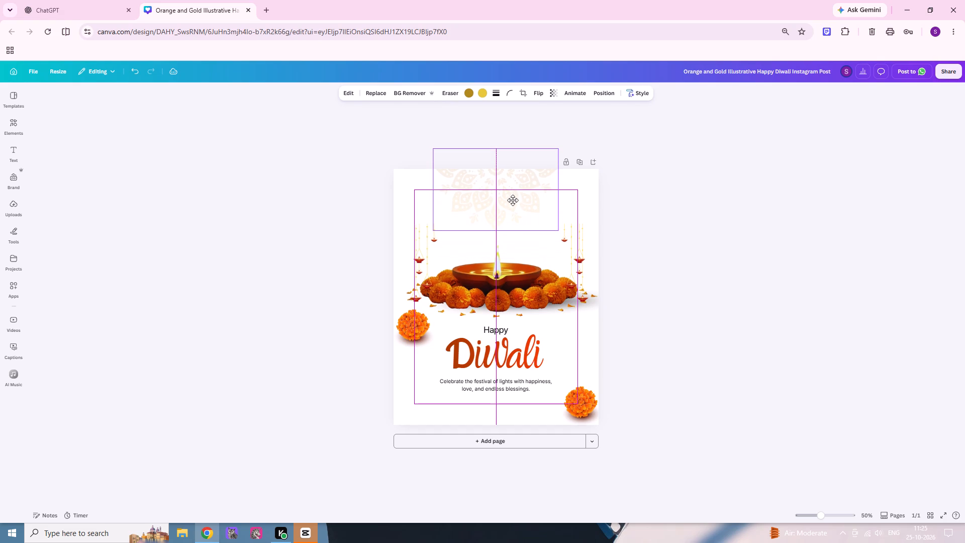
left_click_drag(523, 257, 524, 213)
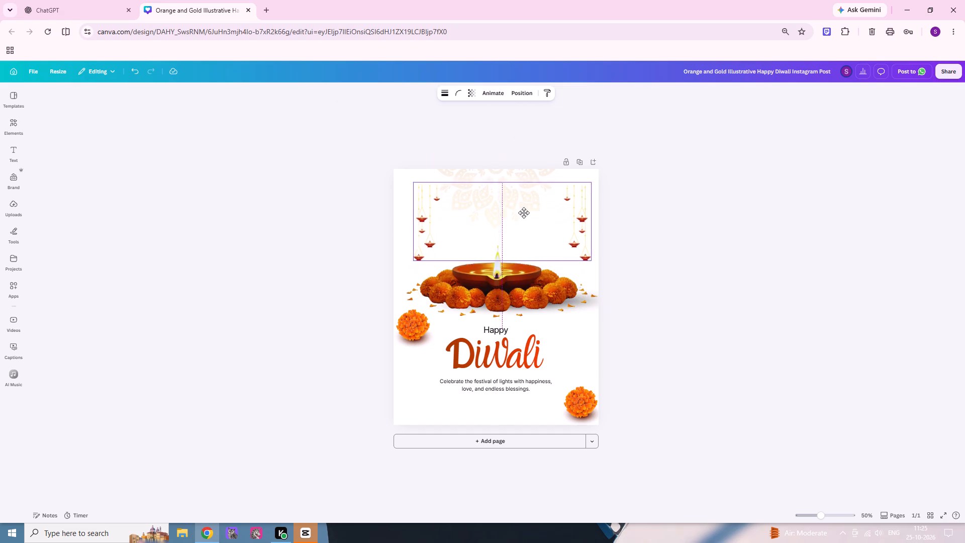
left_click_drag(524, 213, 520, 202)
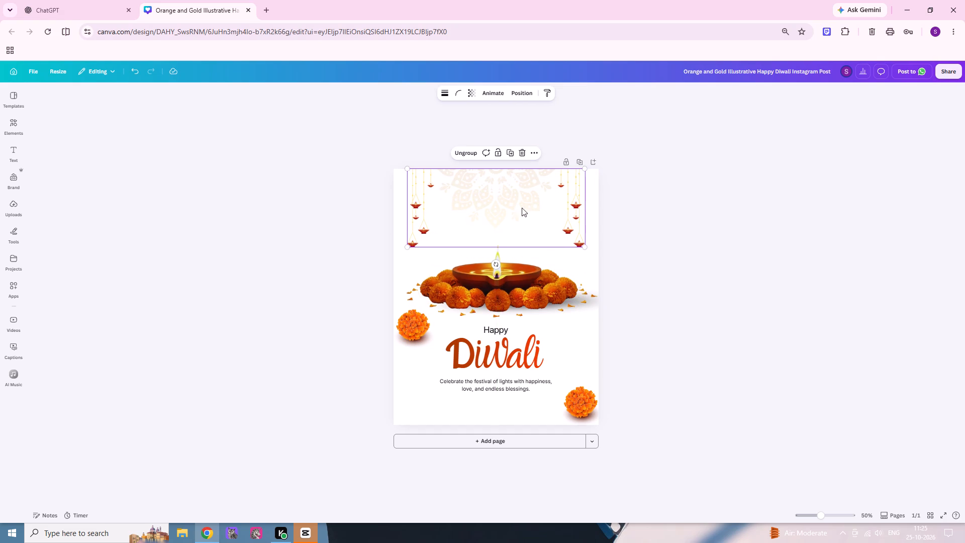
left_click(632, 271)
Duplicate the marigold in the page's lower-right corner and place the copy in the lower-left corner.
left_click(582, 421)
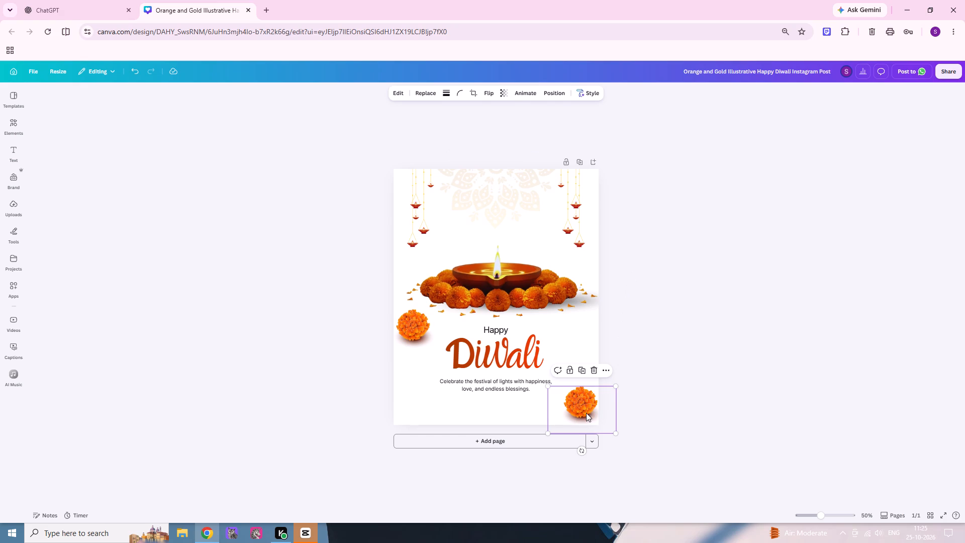
right_click(576, 417)
left_click(596, 345)
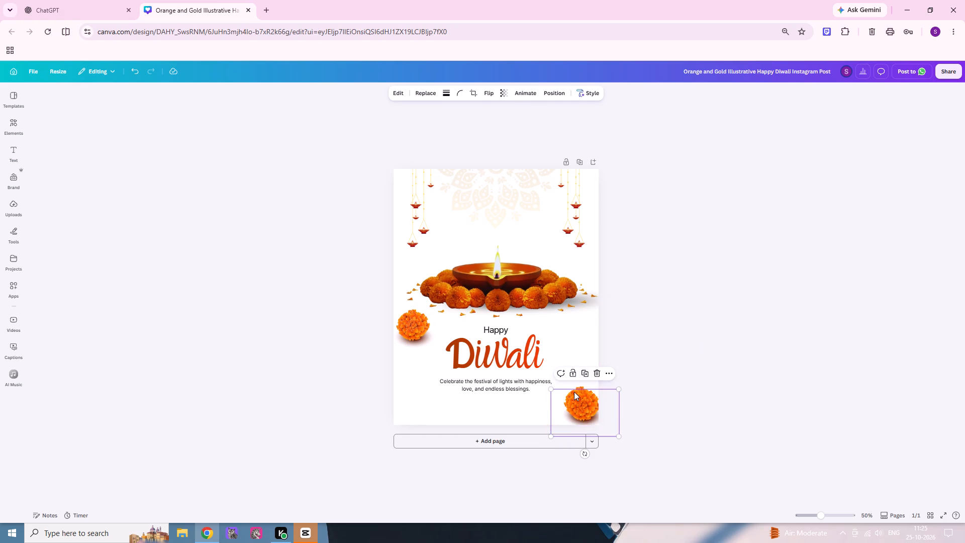
left_click_drag(584, 418, 412, 420)
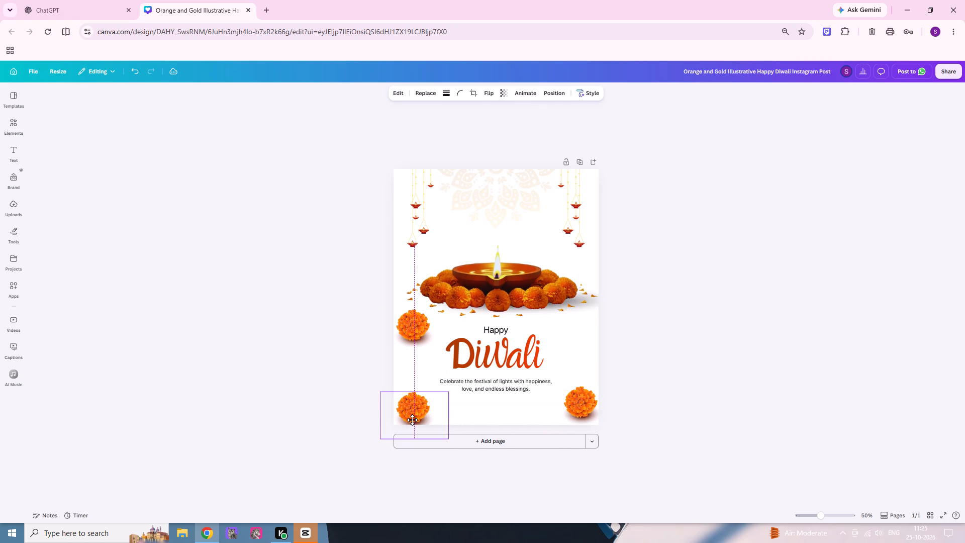
left_click_drag(412, 420, 412, 377)
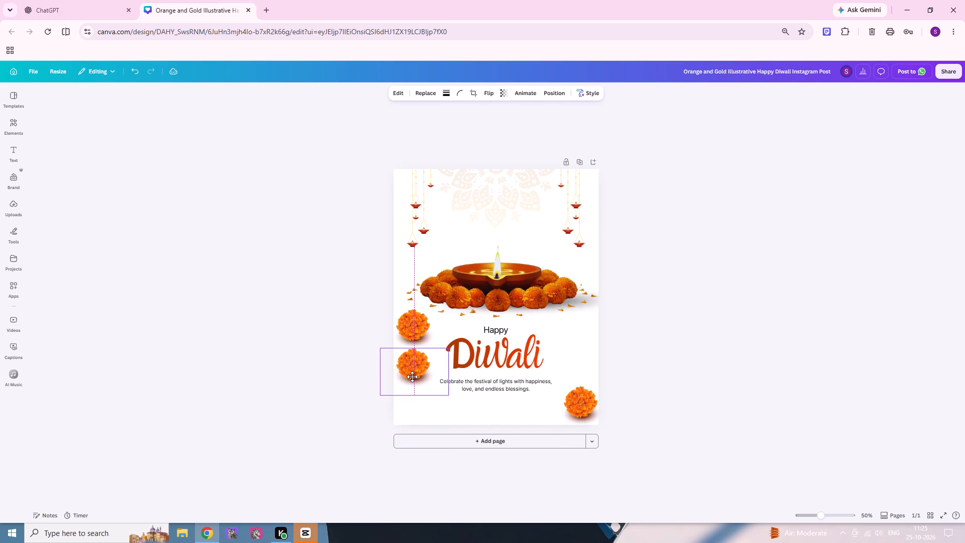
left_click_drag(412, 377, 418, 412)
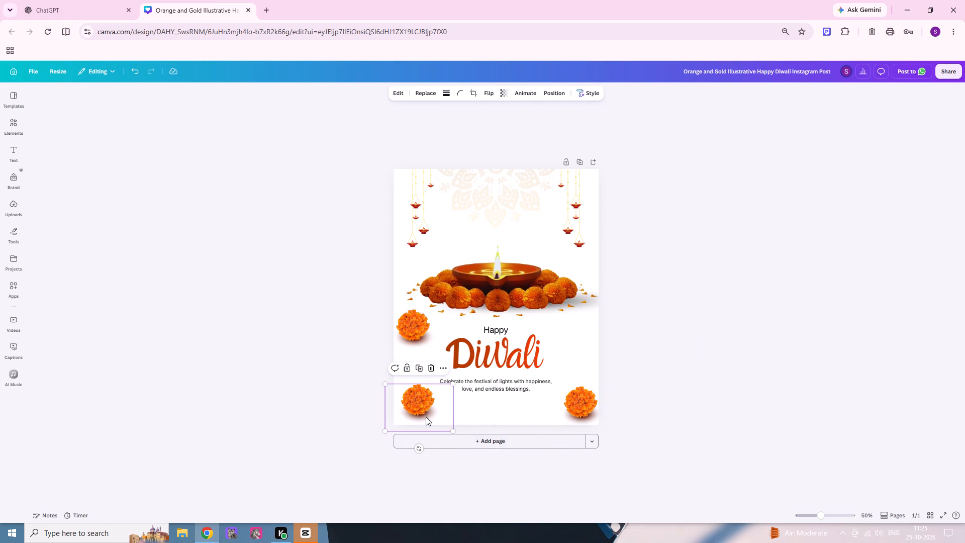
Duplicate the lower-left marigold and place the copy right of the "Happy" text, level with the marigold on the opposite side.
right_click(426, 410)
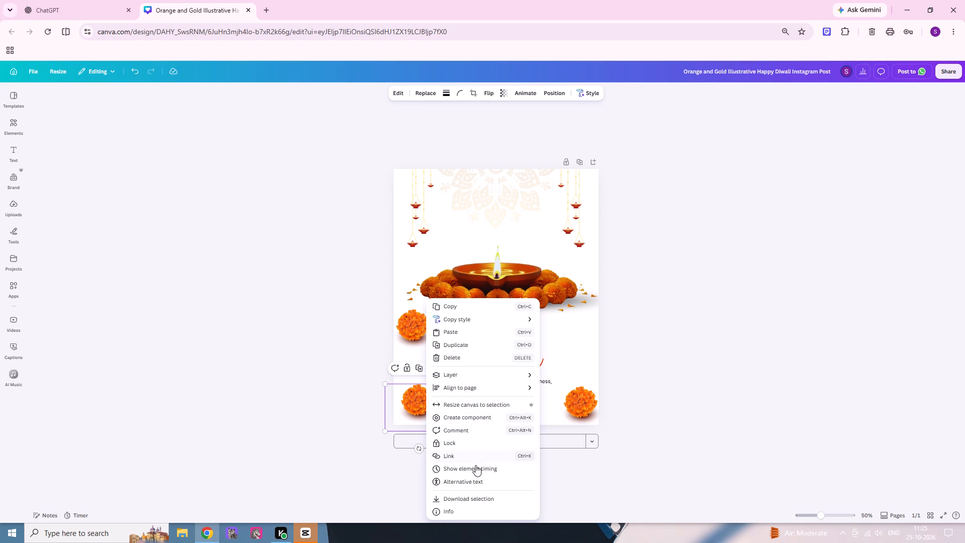
left_click(453, 349)
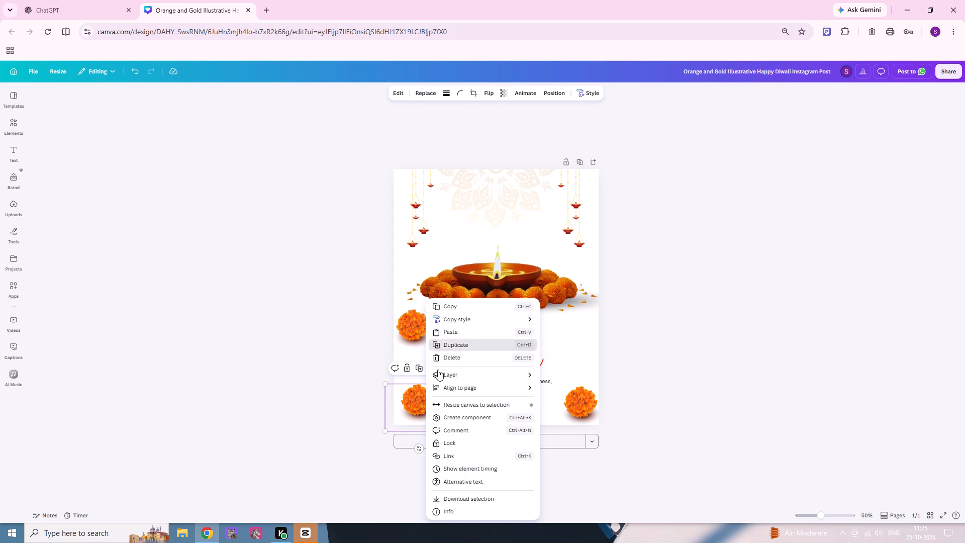
left_click_drag(426, 403, 570, 325)
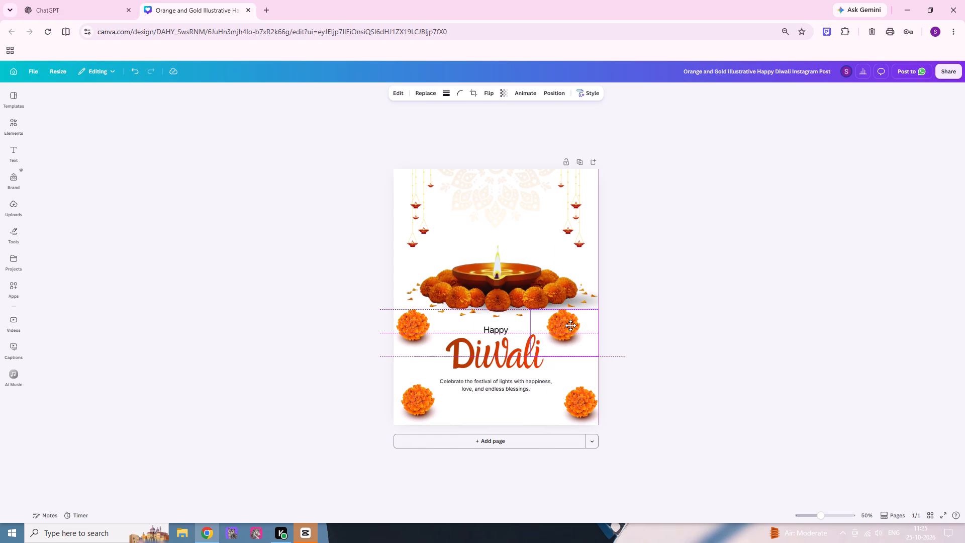
left_click_drag(570, 325, 571, 325)
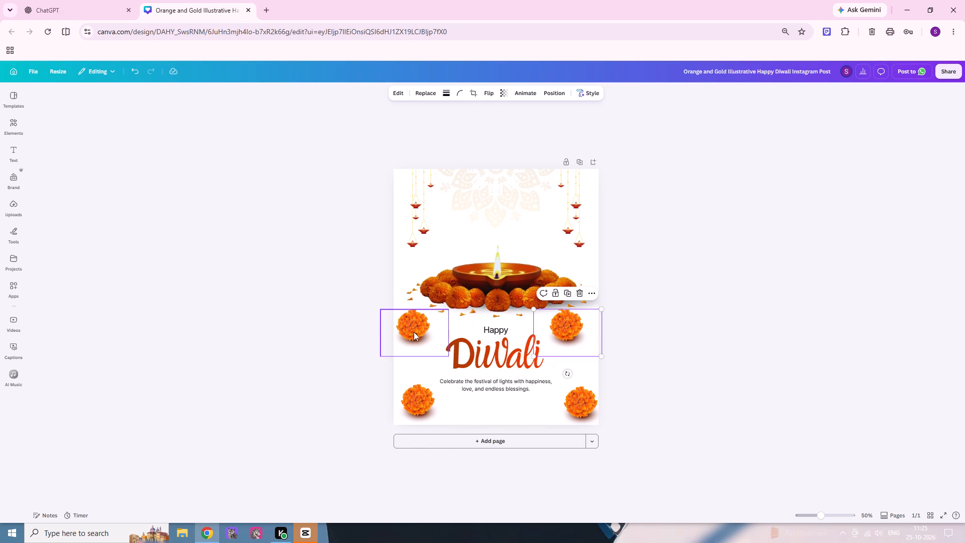
left_click(413, 331)
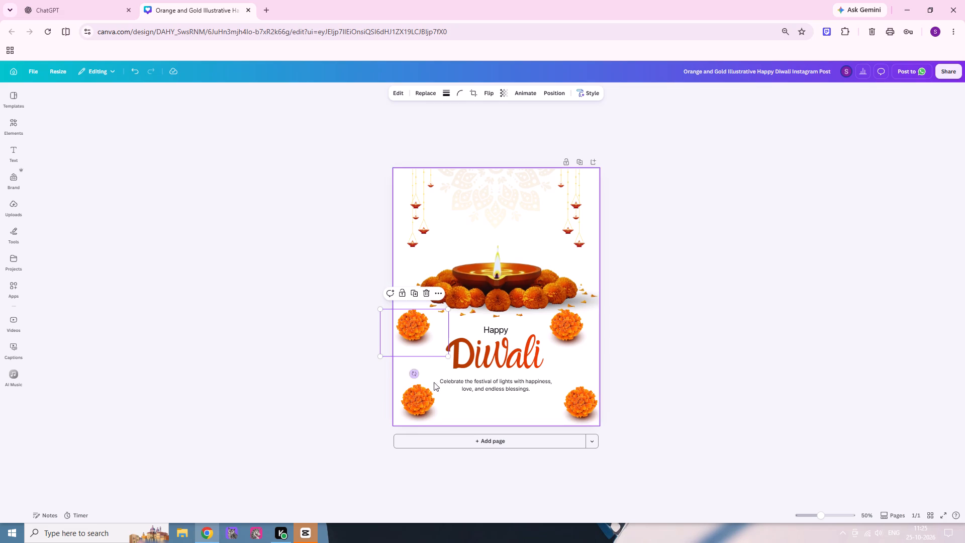
Reposition the large diya with its marigold base just above the "Happy" text, between the two upper loose marigolds and the hanging lamps.
left_click(517, 280)
left_click_drag(516, 293, 516, 288)
left_click_drag(516, 298, 518, 390)
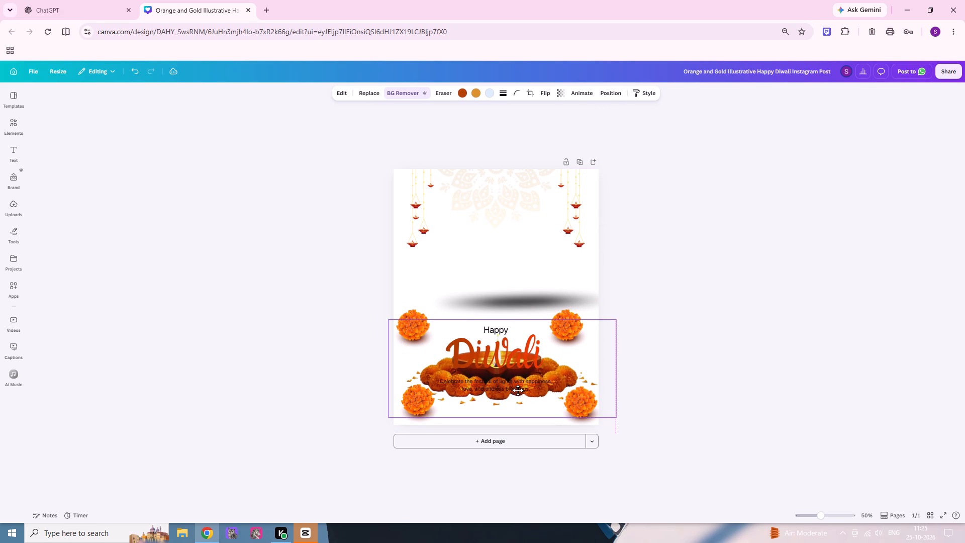
left_click_drag(518, 390, 516, 324)
left_click(416, 330)
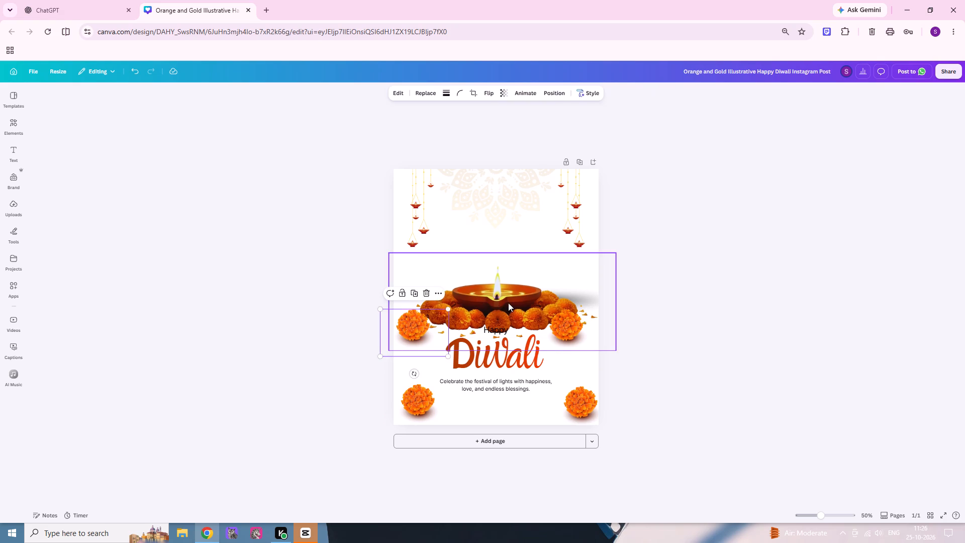
left_click_drag(508, 303, 508, 290)
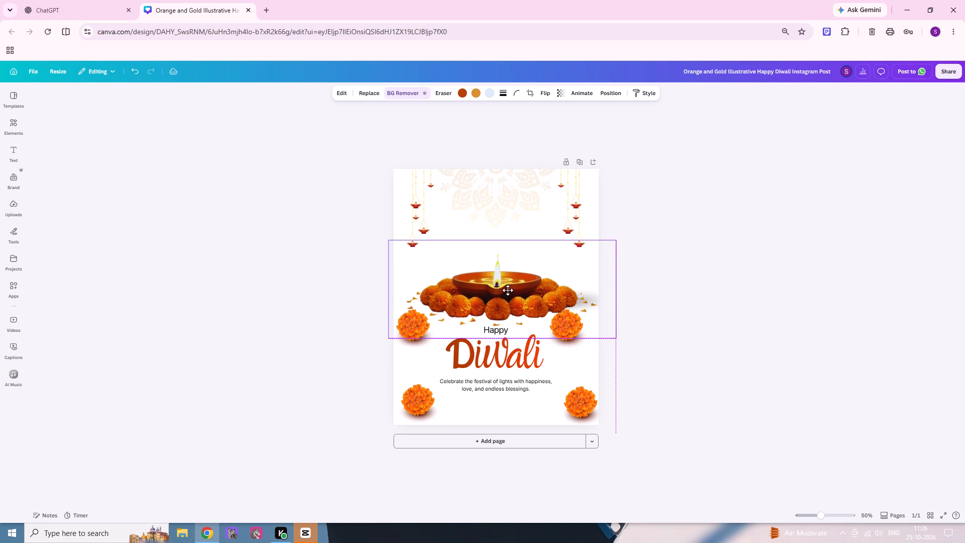
left_click_drag(508, 290, 508, 284)
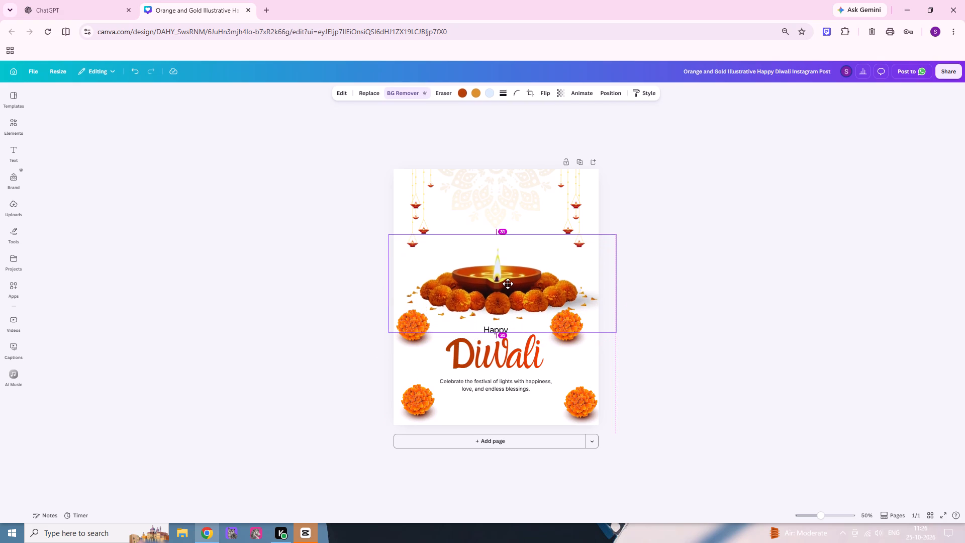
left_click_drag(508, 284, 508, 285)
left_click(720, 370)
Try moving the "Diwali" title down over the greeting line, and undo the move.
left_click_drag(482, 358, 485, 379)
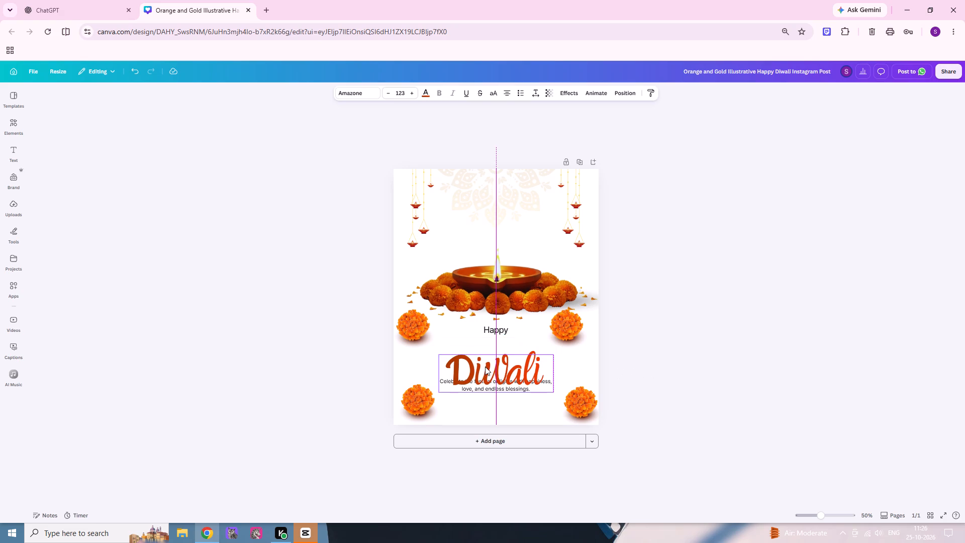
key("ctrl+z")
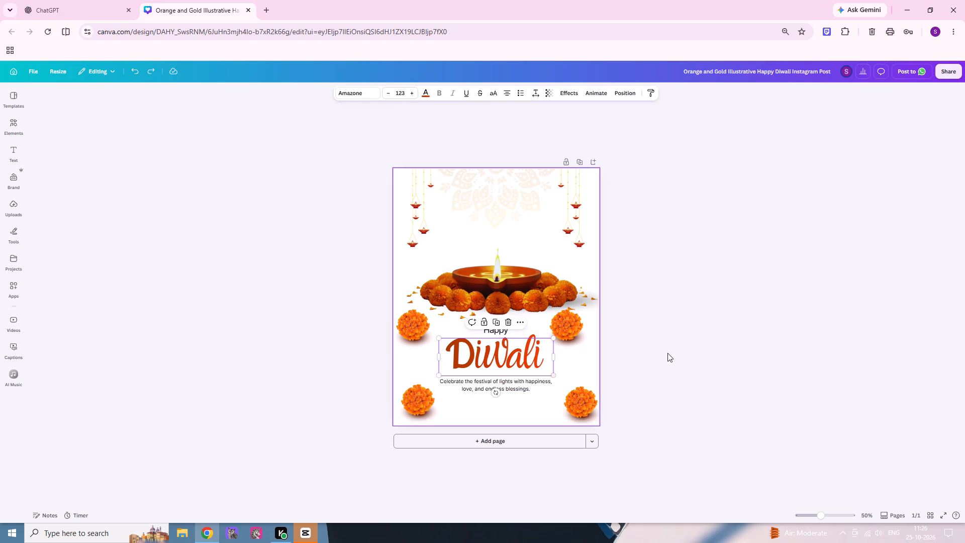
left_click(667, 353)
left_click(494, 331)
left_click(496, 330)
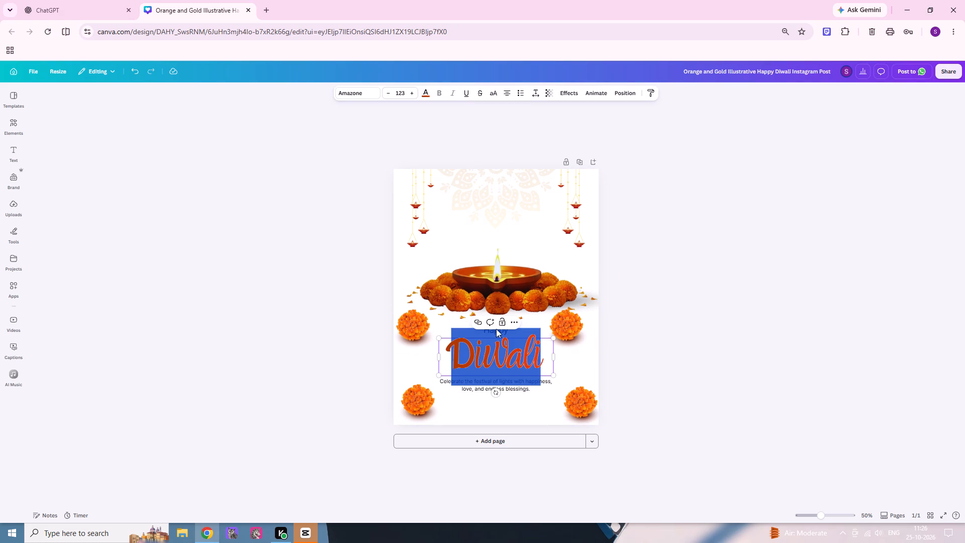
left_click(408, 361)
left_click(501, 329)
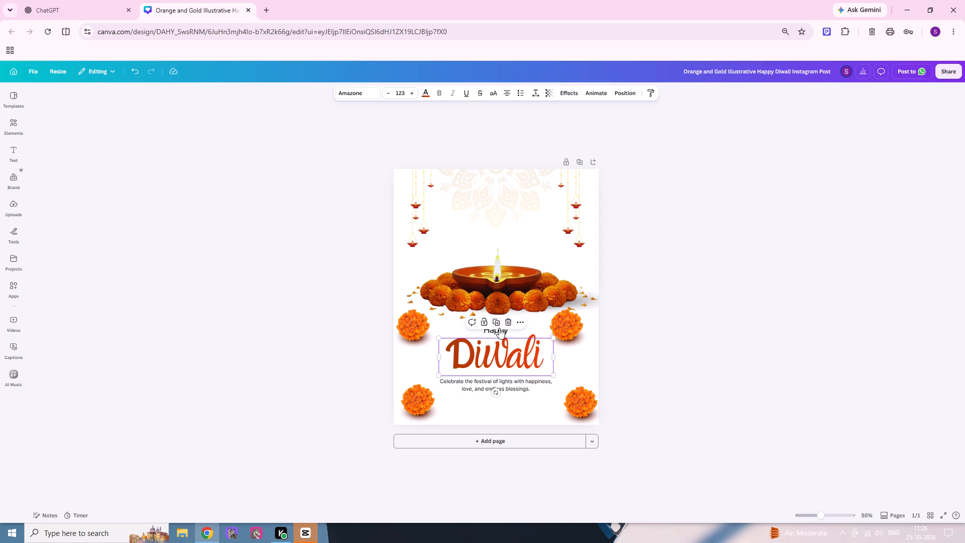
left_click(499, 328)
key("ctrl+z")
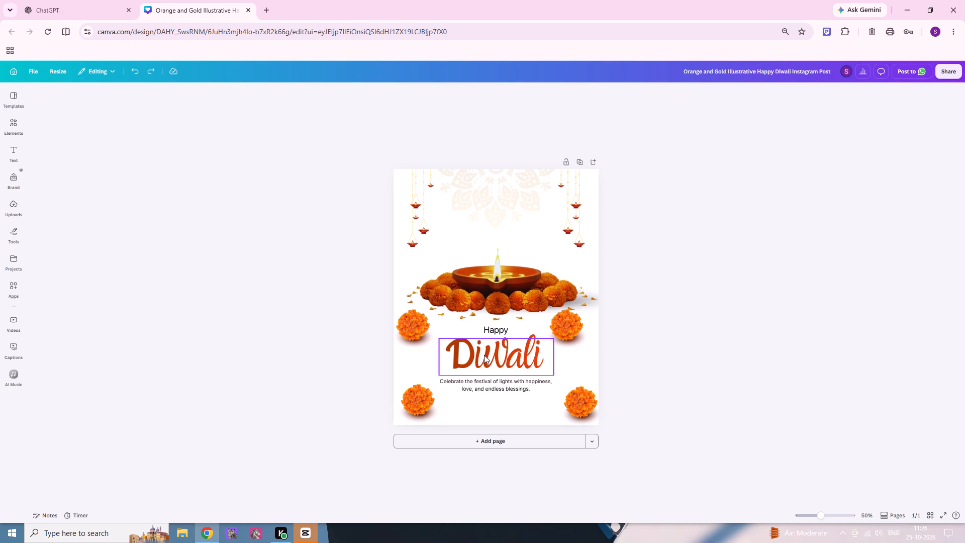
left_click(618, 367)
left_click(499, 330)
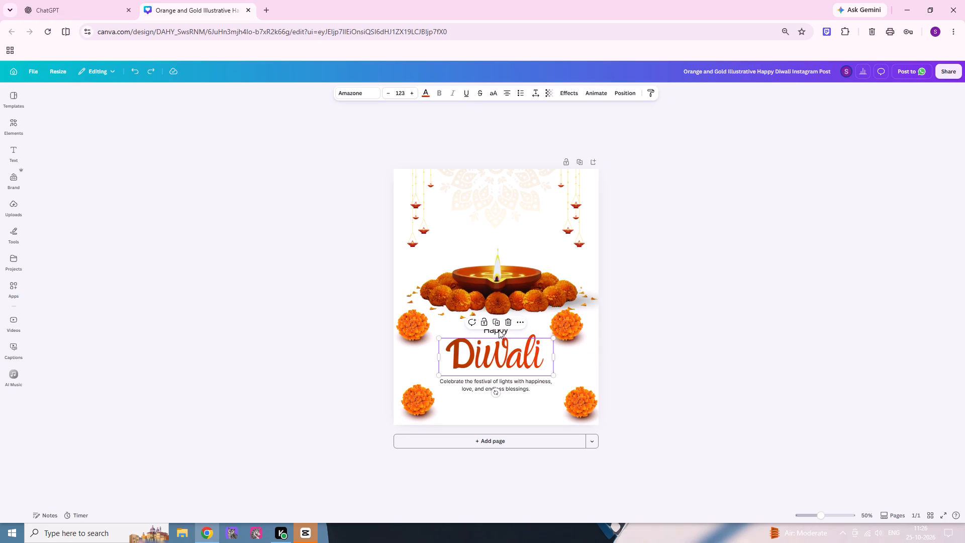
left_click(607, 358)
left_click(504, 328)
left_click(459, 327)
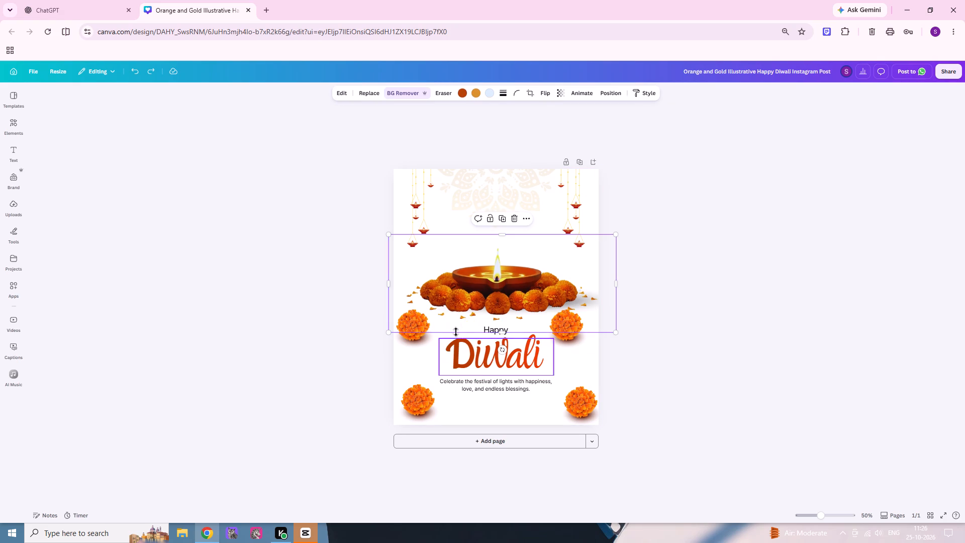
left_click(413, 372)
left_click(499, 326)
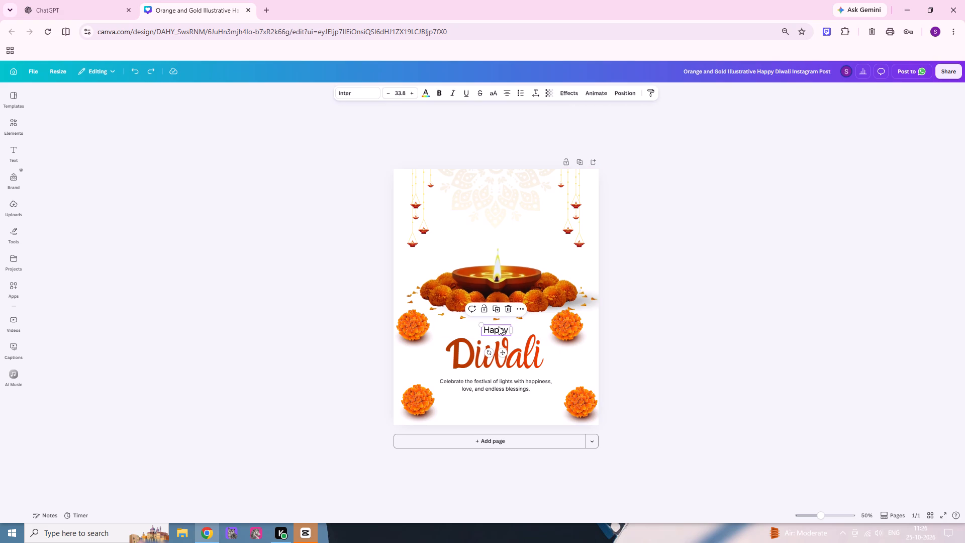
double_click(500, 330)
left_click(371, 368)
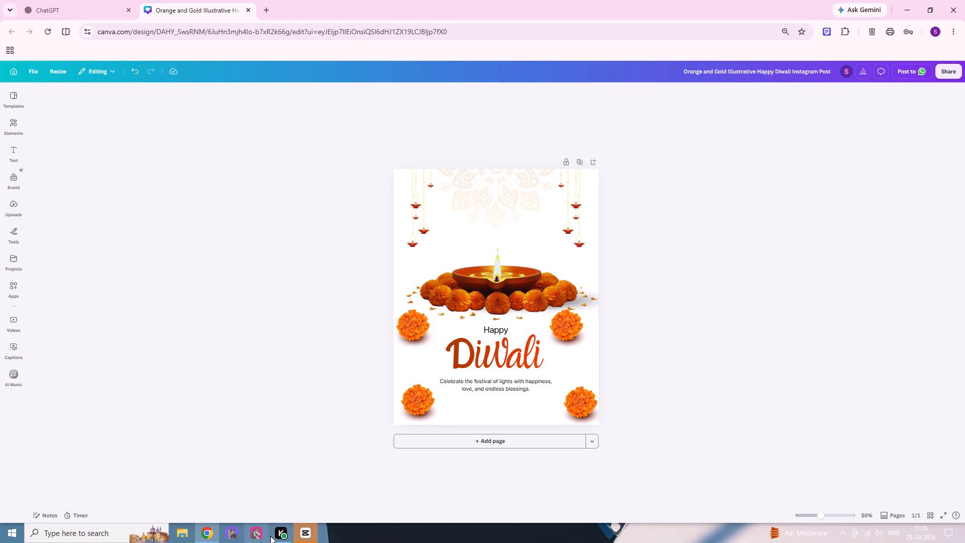
Switch to CapCut and play the opening second of the truck video project 1024.
left_click(305, 524)
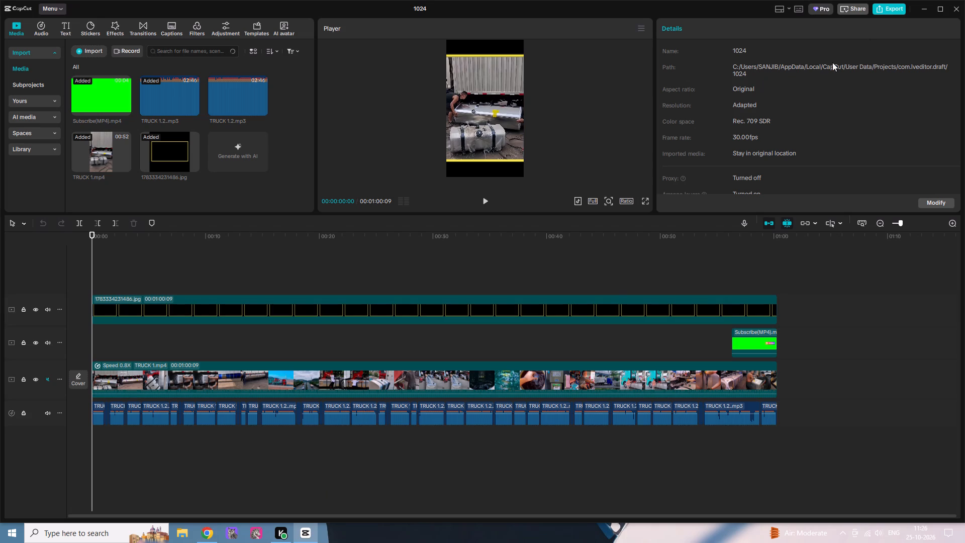
key("space")
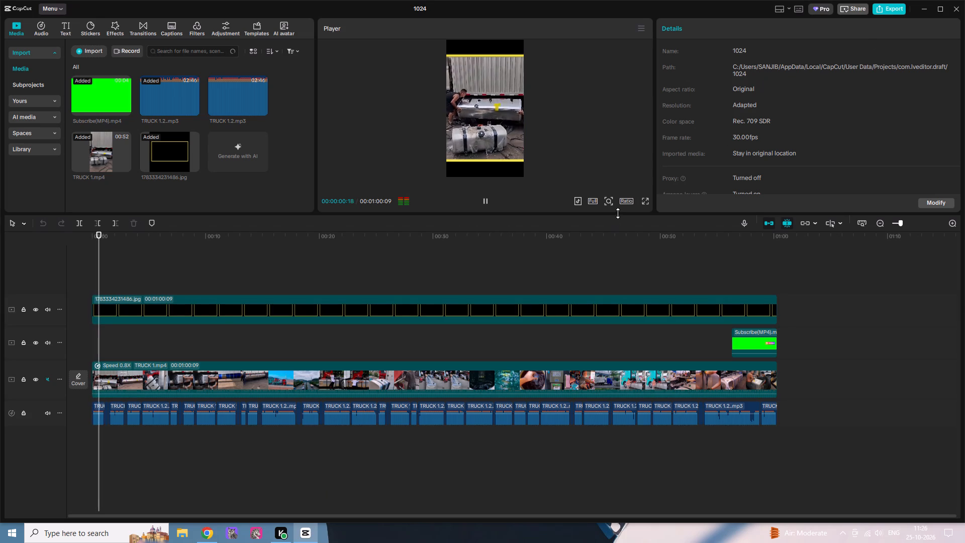
key("space")
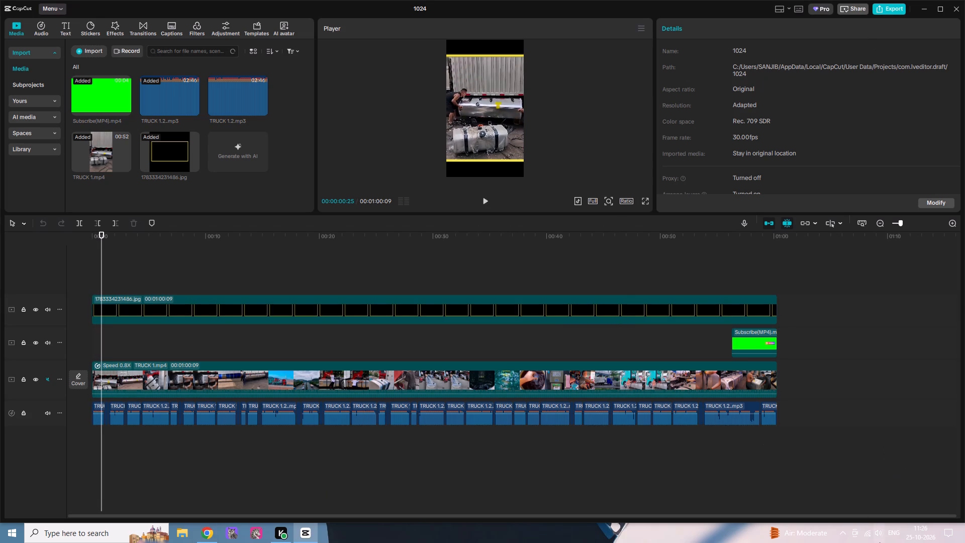
Set the system headphone volume to 42.
left_click(880, 542)
left_click(868, 512)
left_click(863, 511)
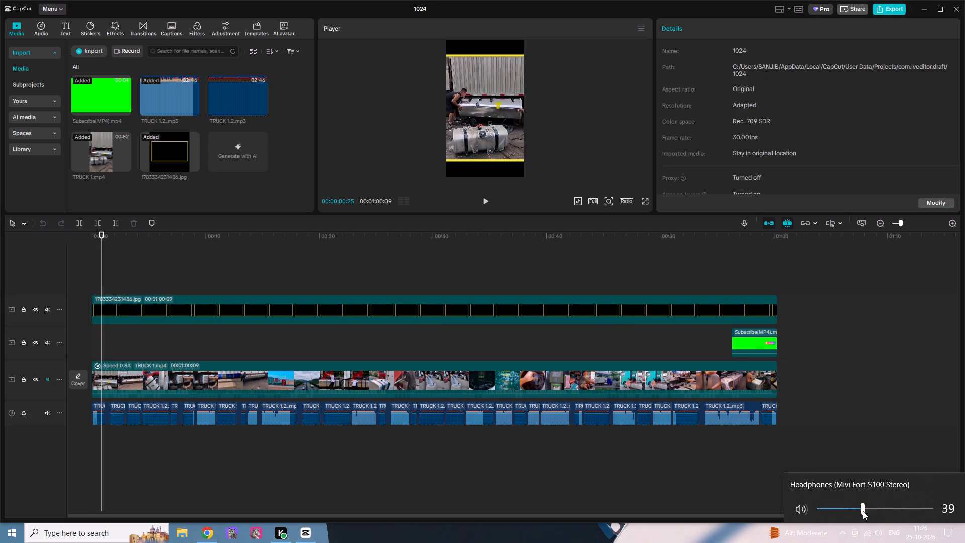
left_click(866, 508)
key("space")
Play the truck video briefly from about 57 seconds to check the Subscribe overlay near the end.
left_click(551, 424)
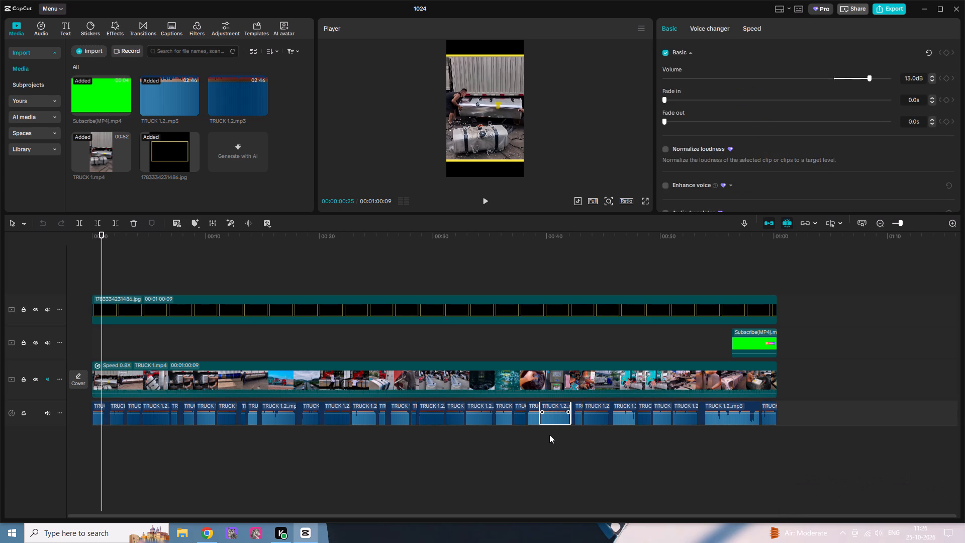
left_click(547, 461)
left_click(746, 237)
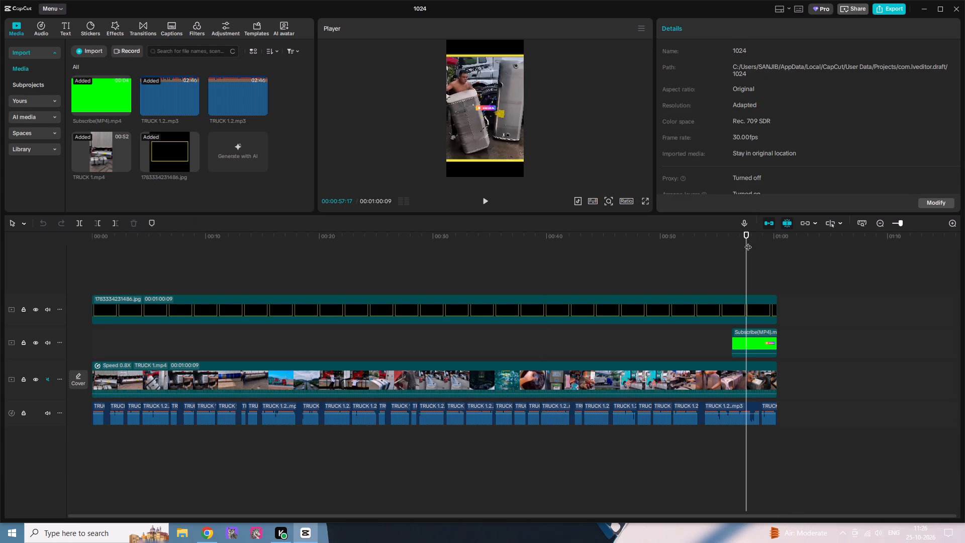
key("space")
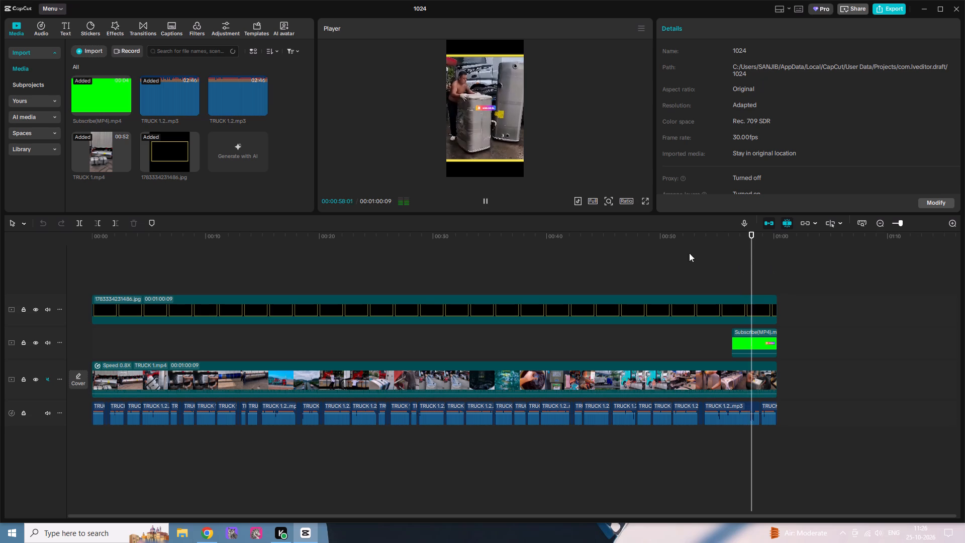
key("space")
Move the Subscribe overlay down to just above the lower yellow line, centred at X 0 and about Y -1322.
left_click(493, 112)
left_click(756, 342)
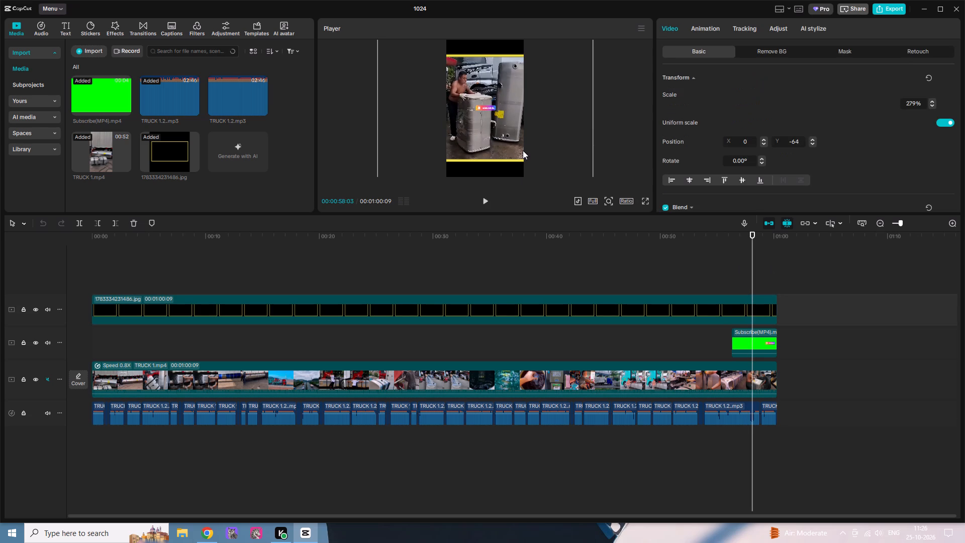
left_click(743, 344)
left_click_drag(500, 117, 513, 169)
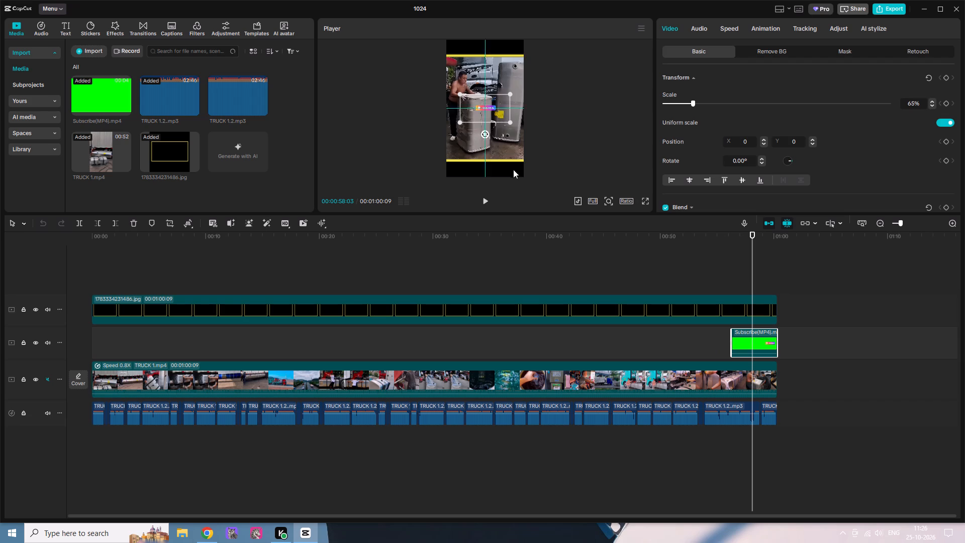
left_click_drag(513, 169, 500, 164)
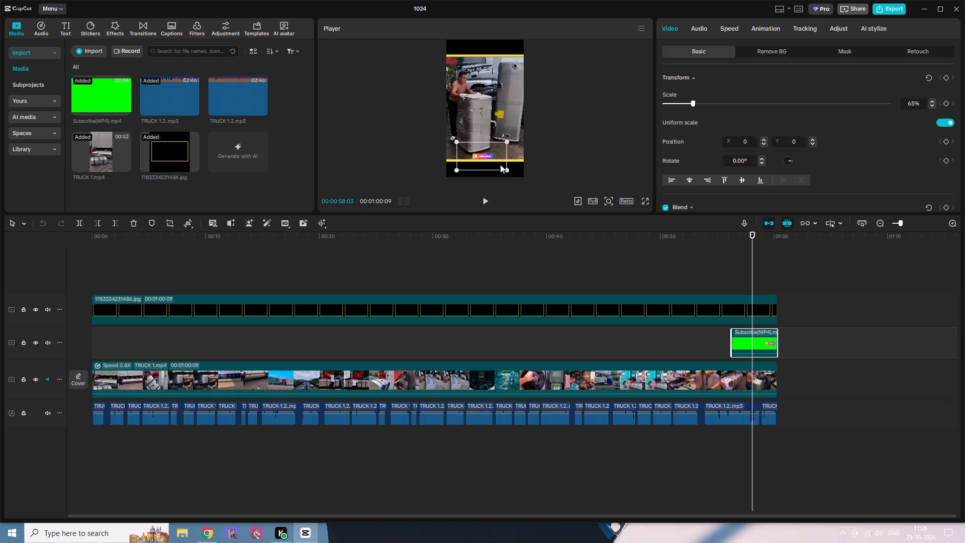
left_click_drag(500, 164, 502, 164)
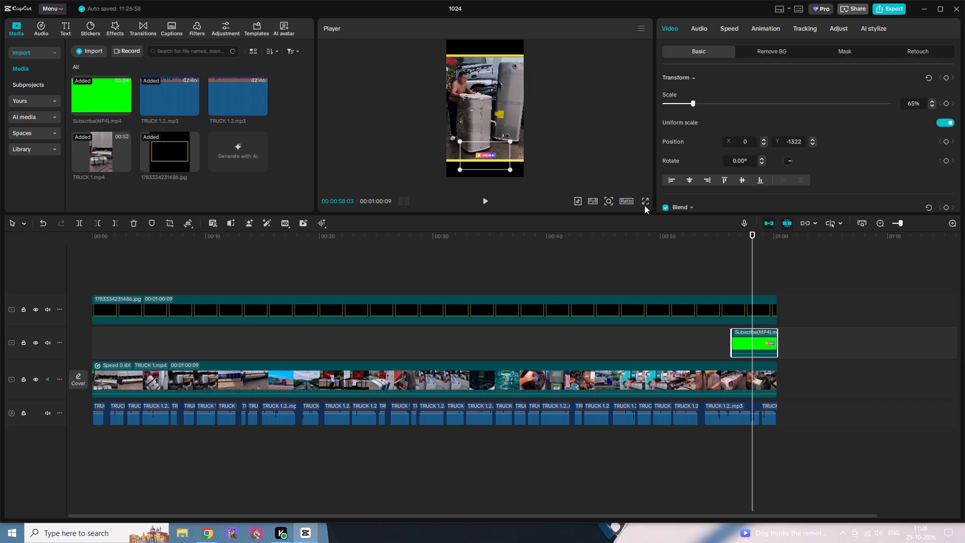
left_click(644, 205)
left_click(643, 199)
key("Escape")
Set the Subscribe overlay's vertical position to Y -1350.
triple_click(812, 145)
left_click(812, 145)
left_click_drag(812, 145, 802, 147)
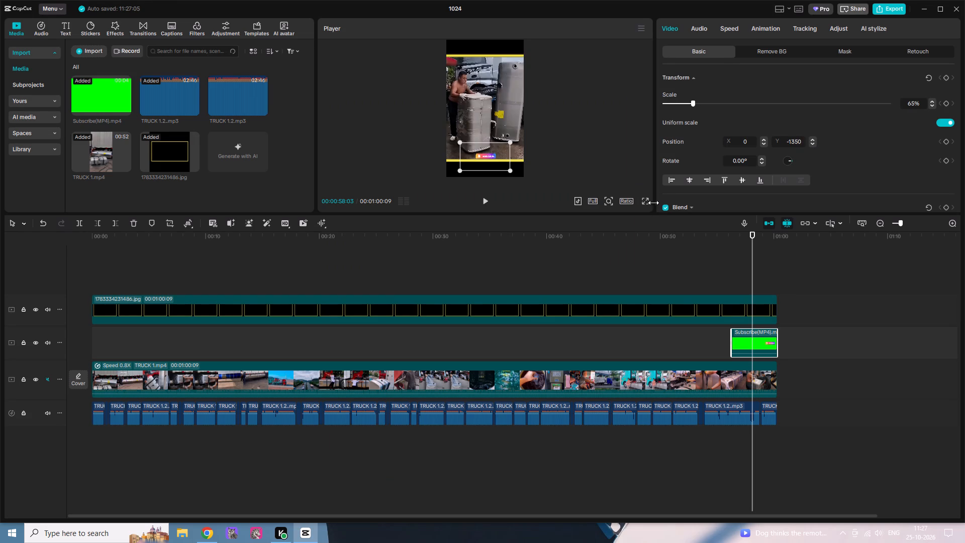
Preview the video full screen through to its end to check the Subscribe overlay's placement.
left_click(651, 203)
left_click(647, 204)
key("space")
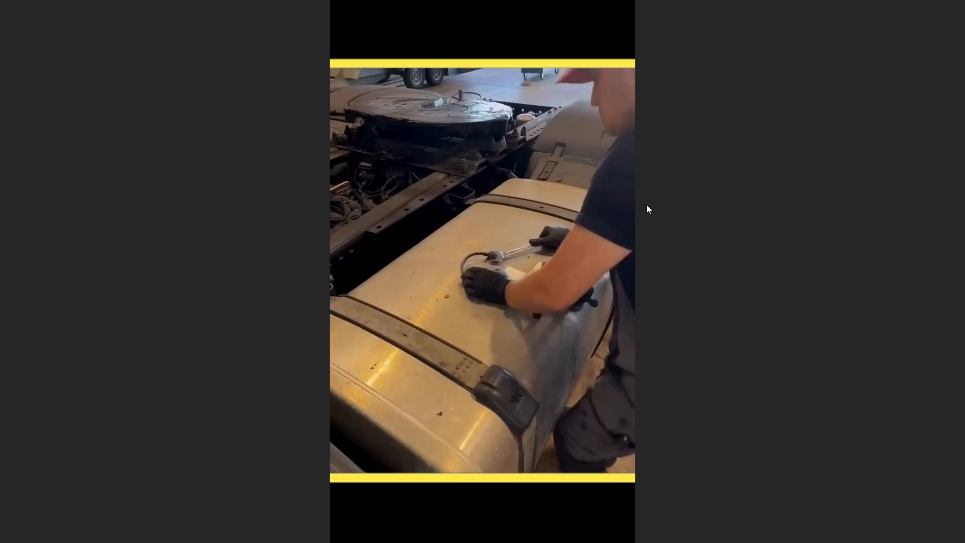
key("Escape")
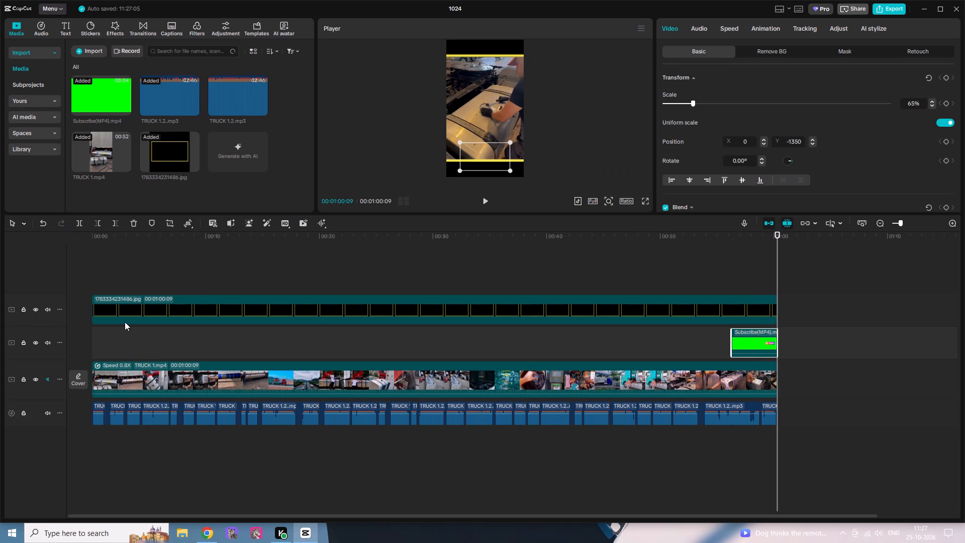
Lock all four timeline tracks: the yellow frame image, the Subscribe overlay, the truck video and the audio.
left_click(22, 313)
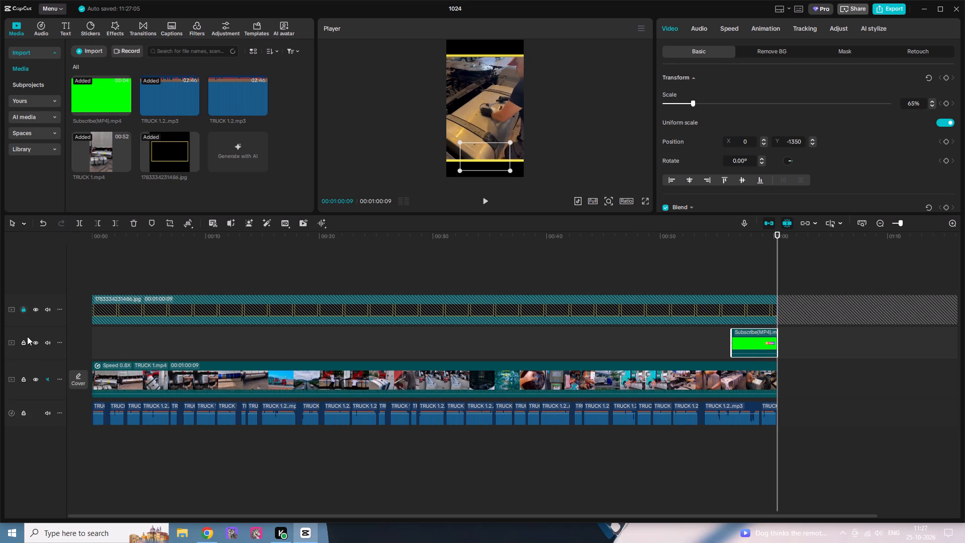
double_click(24, 346)
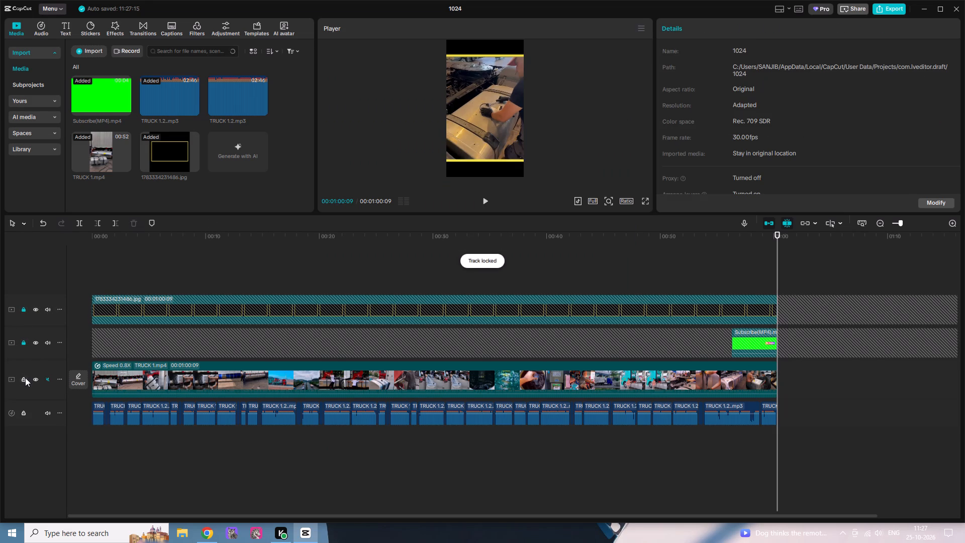
left_click(25, 378)
left_click(25, 419)
left_click(20, 411)
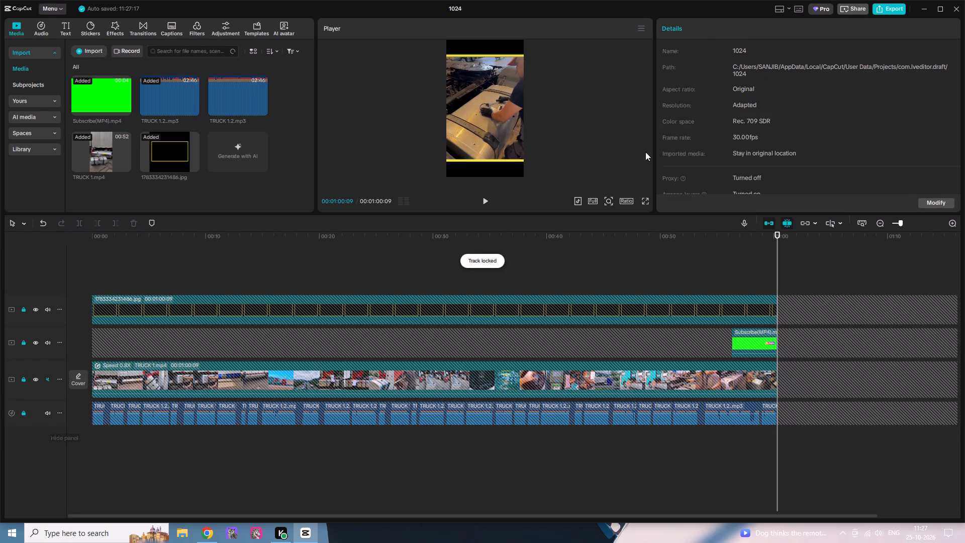
Open the export settings for the project and name the exported video TRUCK 1.
left_click(882, 12)
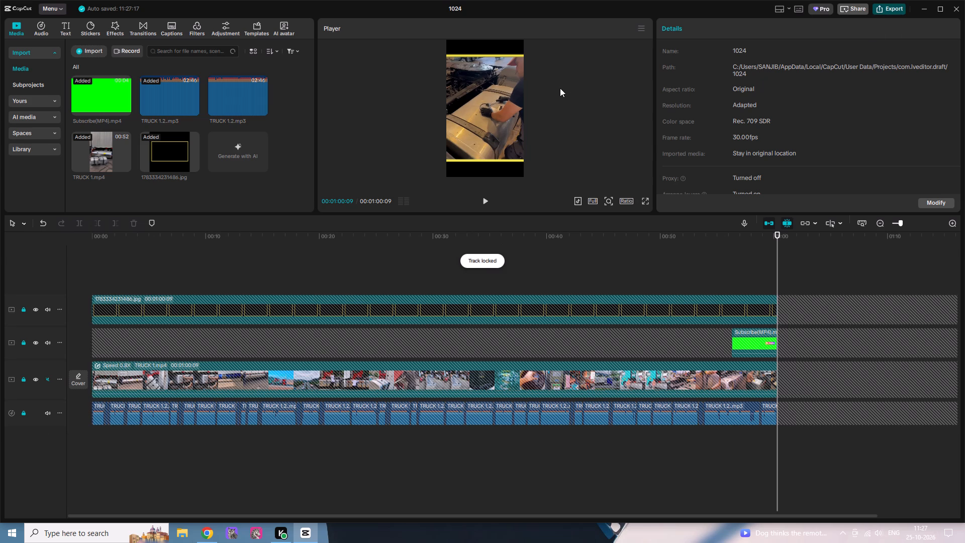
left_click_drag(549, 128, 549, 128)
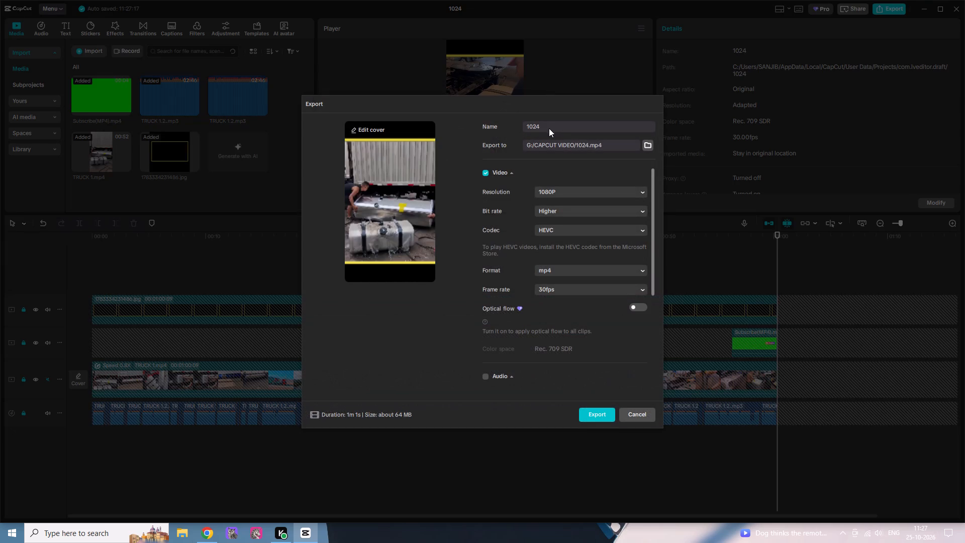
left_click_drag(549, 128, 513, 138)
left_click(548, 129)
left_click(540, 126)
left_click_drag(540, 126, 531, 126)
left_click_drag(553, 126, 562, 125)
left_click_drag(562, 125, 513, 125)
type("TRUCK 1")
Set the export frame rate to 60fps and start exporting the video.
left_click(556, 294)
left_click(565, 404)
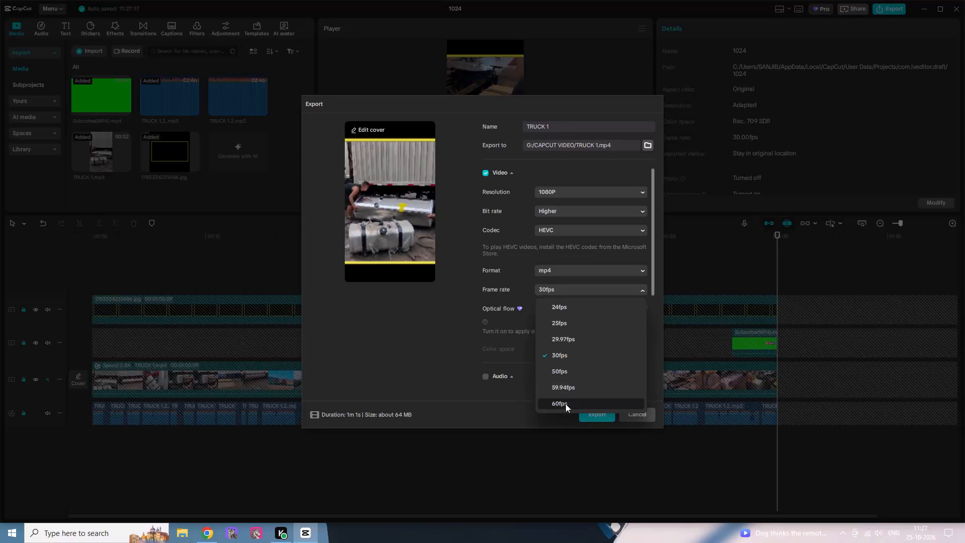
left_click(598, 416)
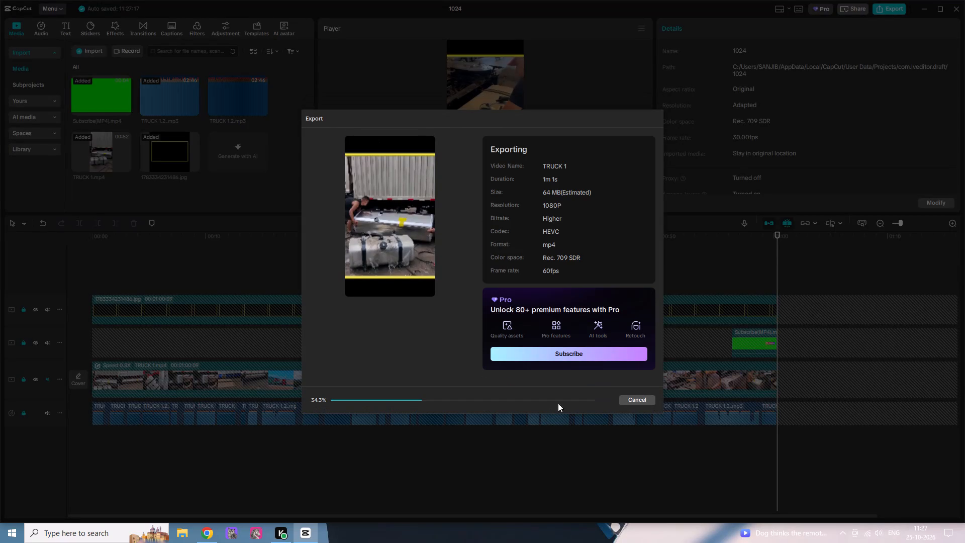
Switch to the Canva design in Chrome and move the two upper marigolds down beside the Diwali title.
left_click(206, 536)
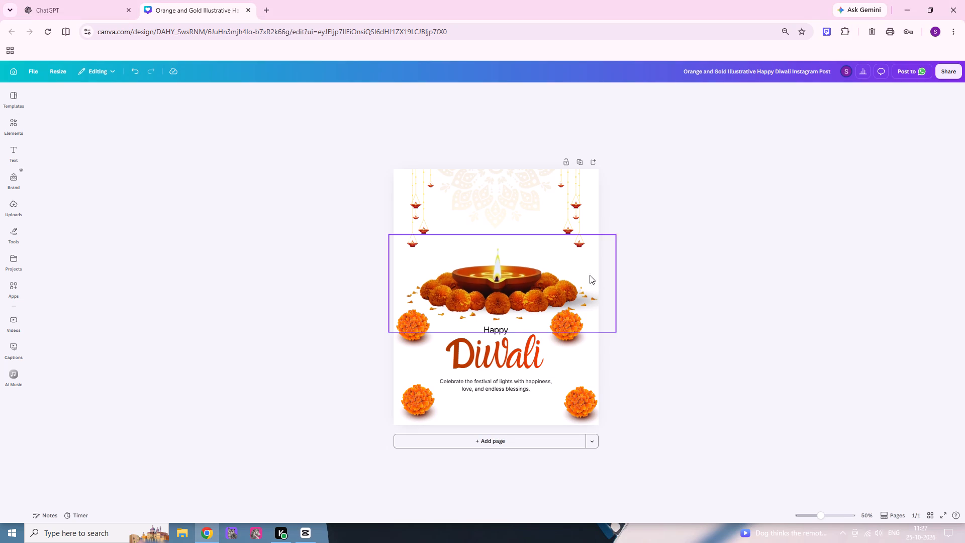
left_click(578, 334)
left_click_drag(578, 334, 577, 334)
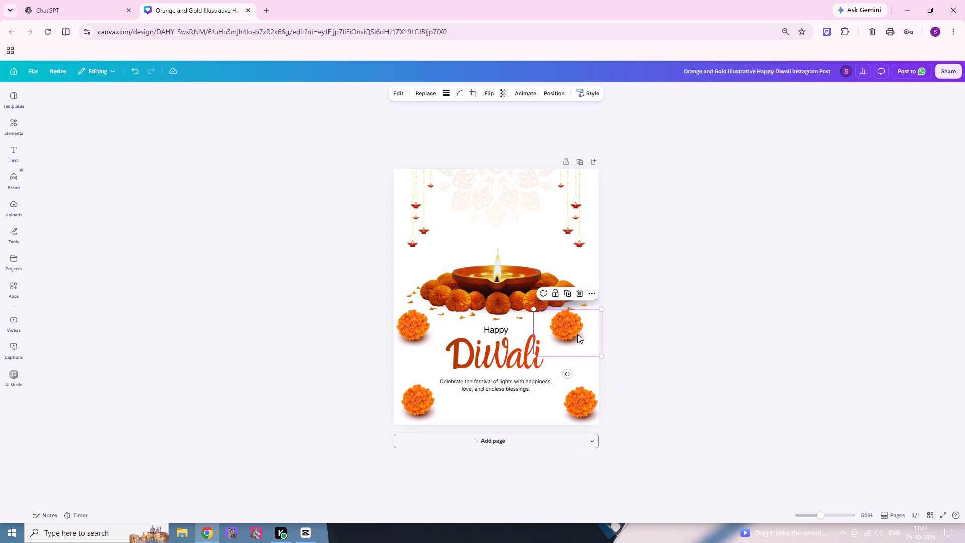
left_click_drag(577, 334, 578, 367)
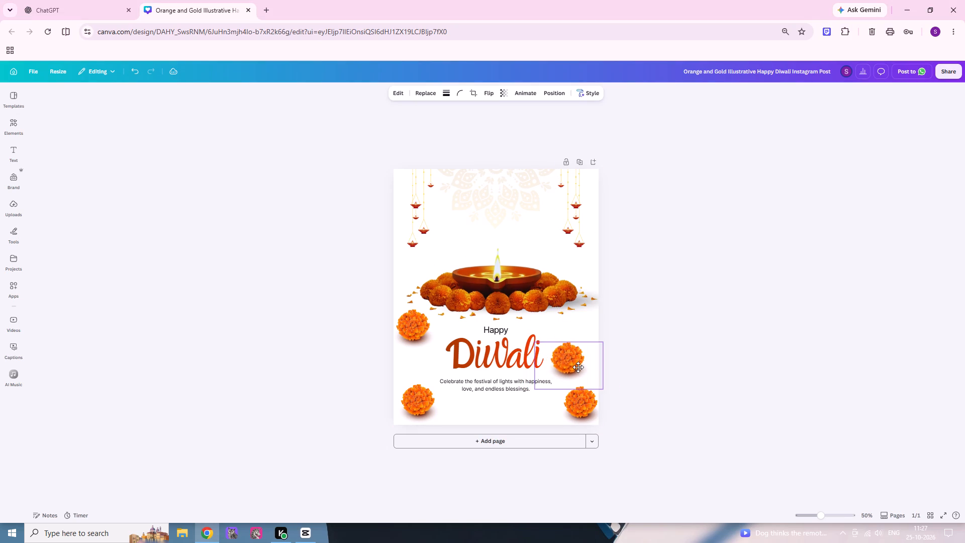
left_click_drag(578, 367, 577, 367)
left_click_drag(419, 341, 428, 377)
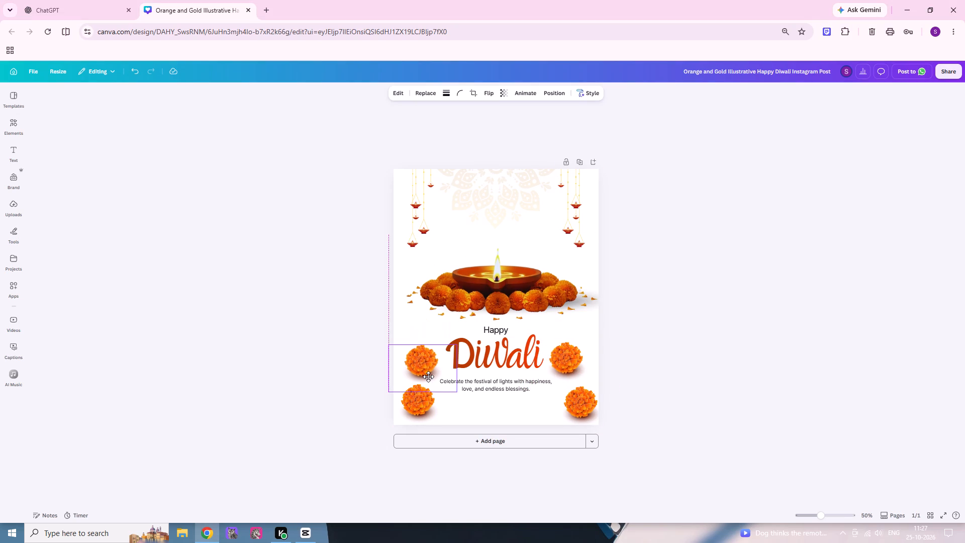
left_click_drag(428, 377, 428, 360)
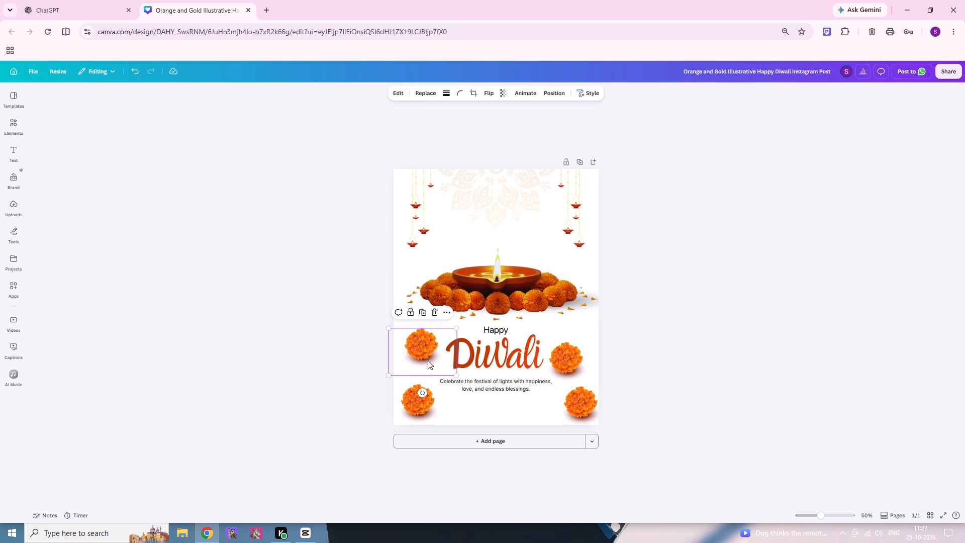
Delete the marigold to the right of the Diwali title.
left_click(574, 371)
key("Delete")
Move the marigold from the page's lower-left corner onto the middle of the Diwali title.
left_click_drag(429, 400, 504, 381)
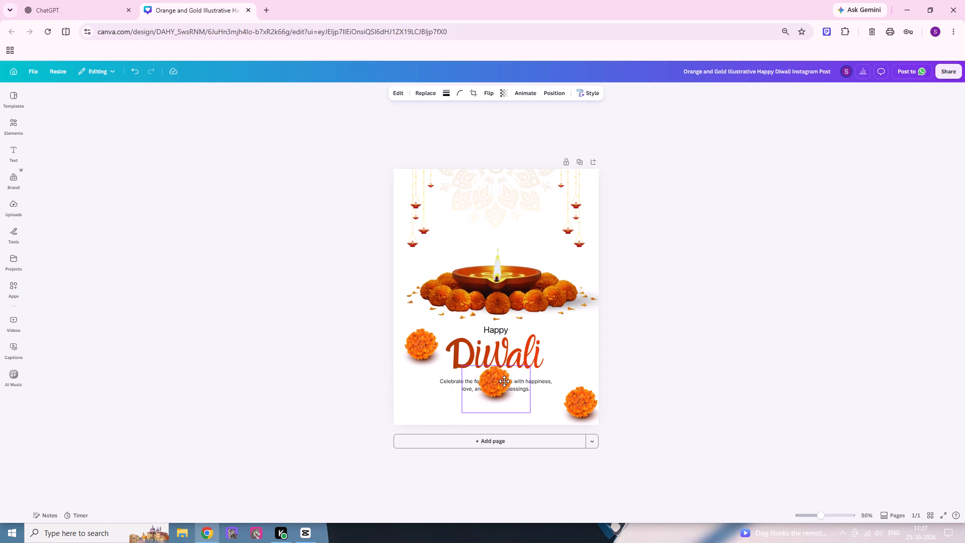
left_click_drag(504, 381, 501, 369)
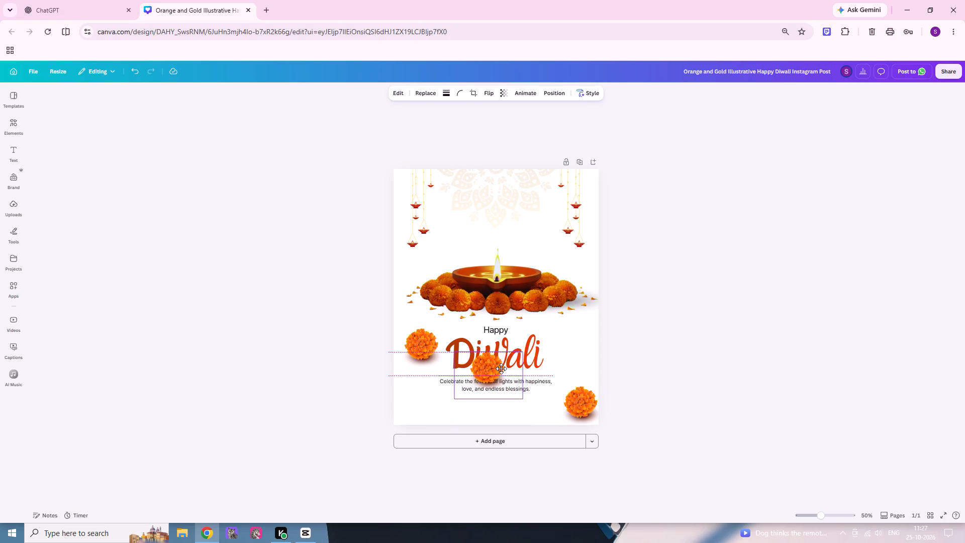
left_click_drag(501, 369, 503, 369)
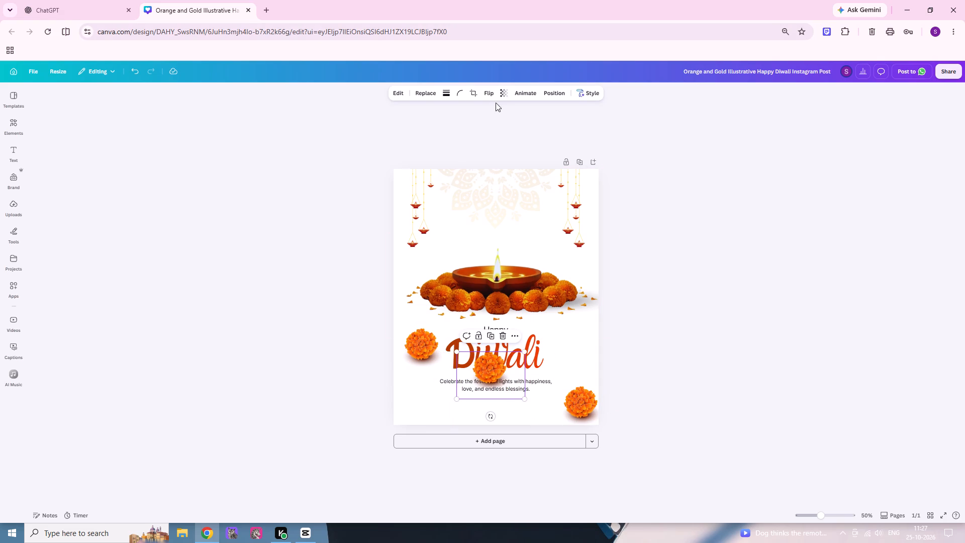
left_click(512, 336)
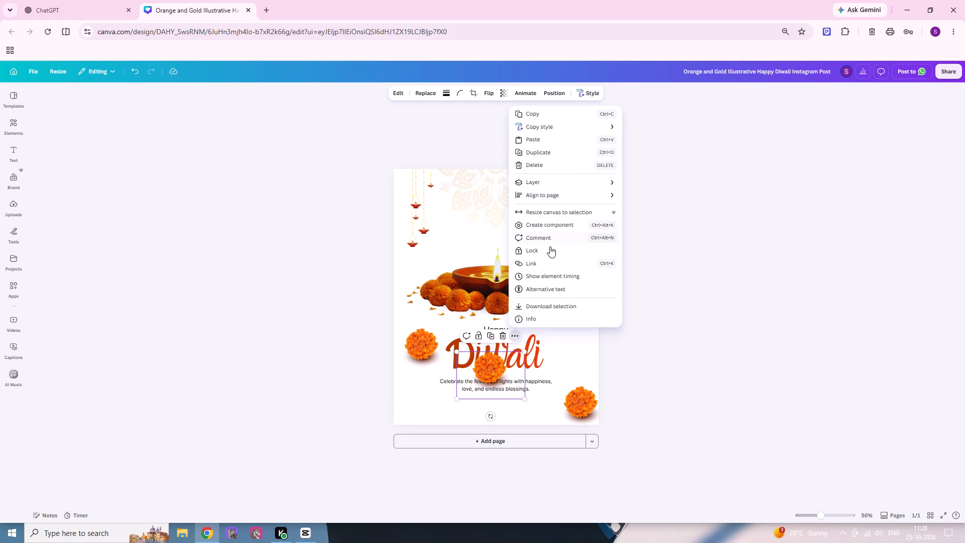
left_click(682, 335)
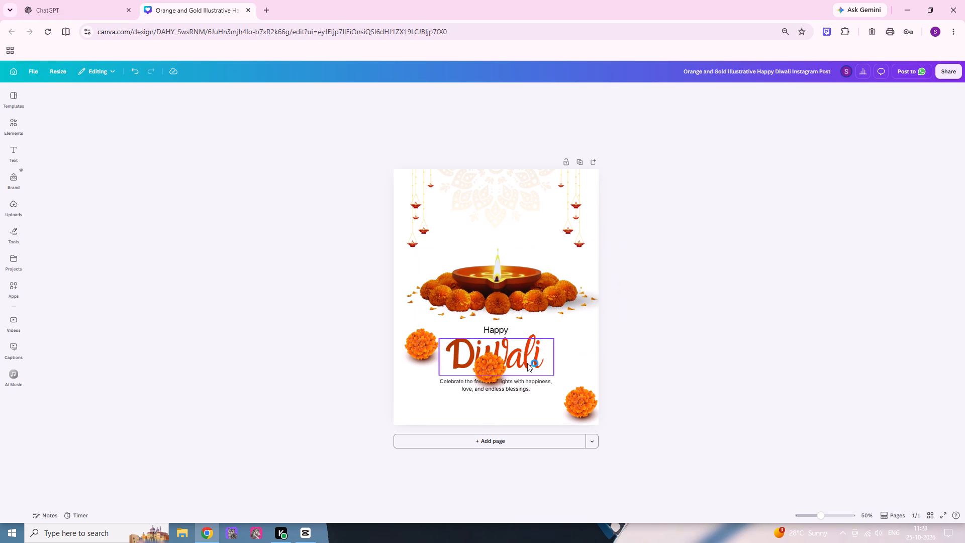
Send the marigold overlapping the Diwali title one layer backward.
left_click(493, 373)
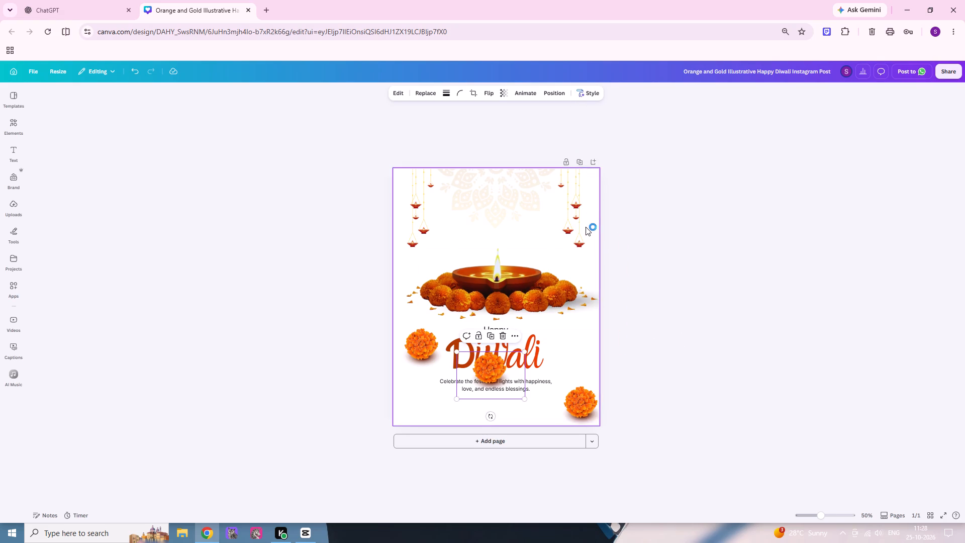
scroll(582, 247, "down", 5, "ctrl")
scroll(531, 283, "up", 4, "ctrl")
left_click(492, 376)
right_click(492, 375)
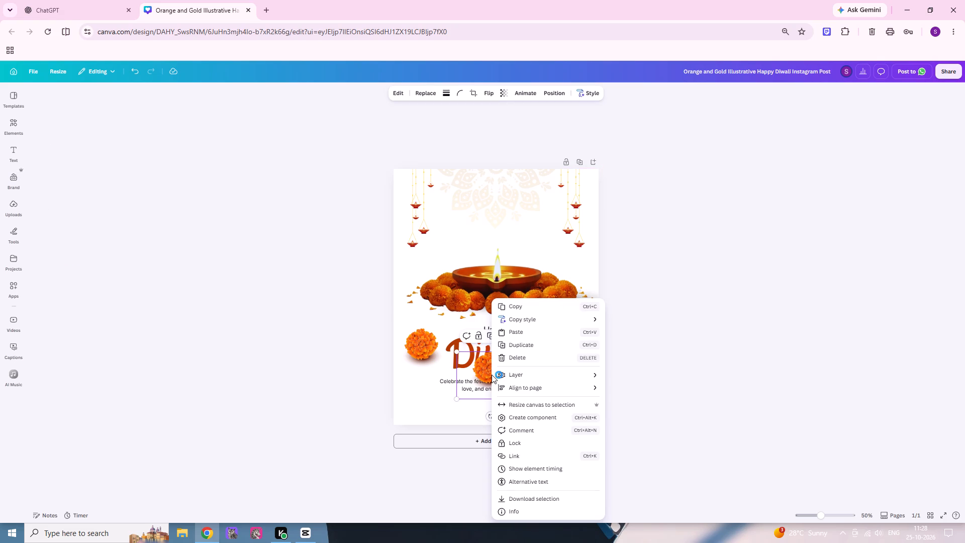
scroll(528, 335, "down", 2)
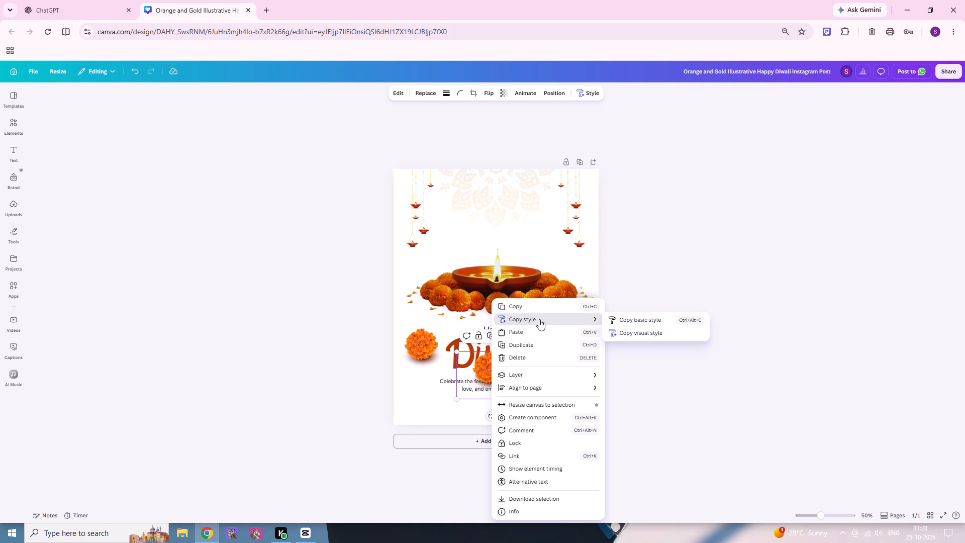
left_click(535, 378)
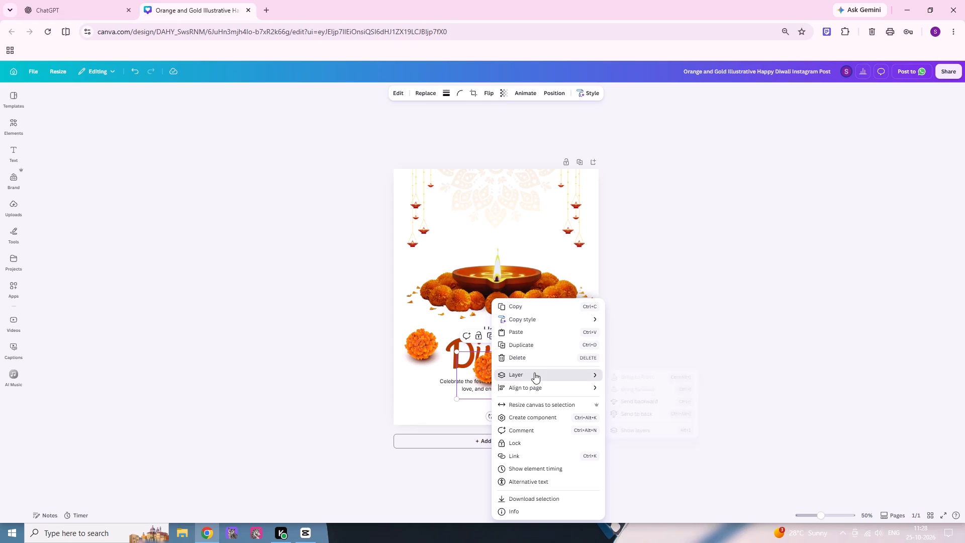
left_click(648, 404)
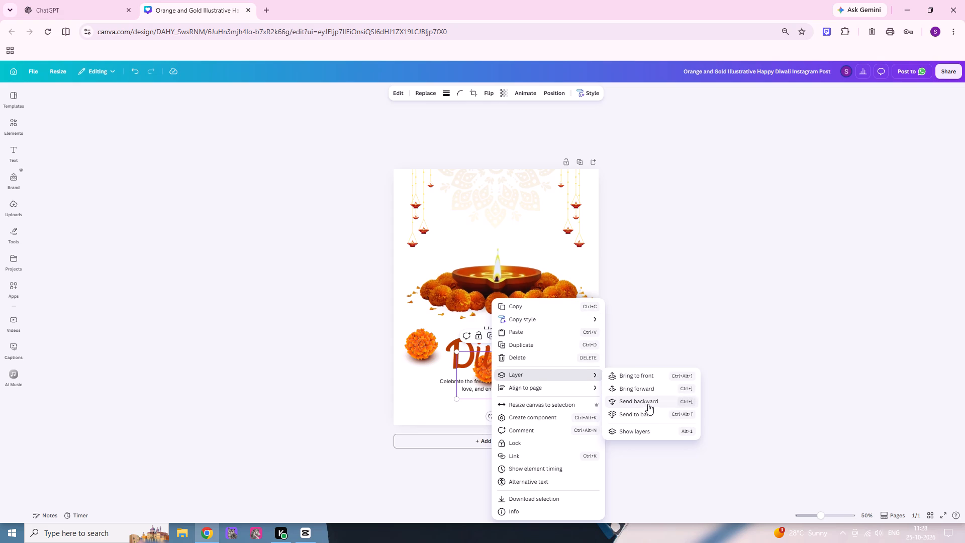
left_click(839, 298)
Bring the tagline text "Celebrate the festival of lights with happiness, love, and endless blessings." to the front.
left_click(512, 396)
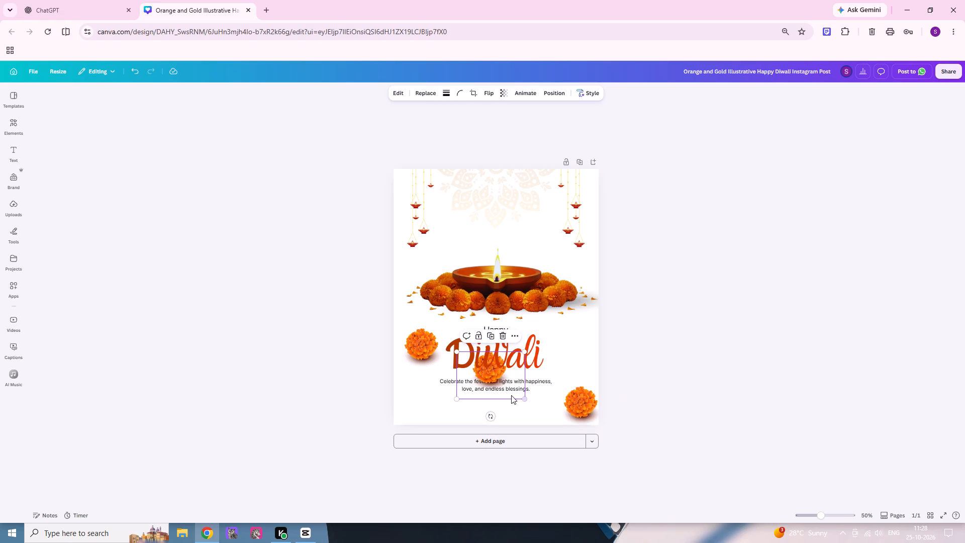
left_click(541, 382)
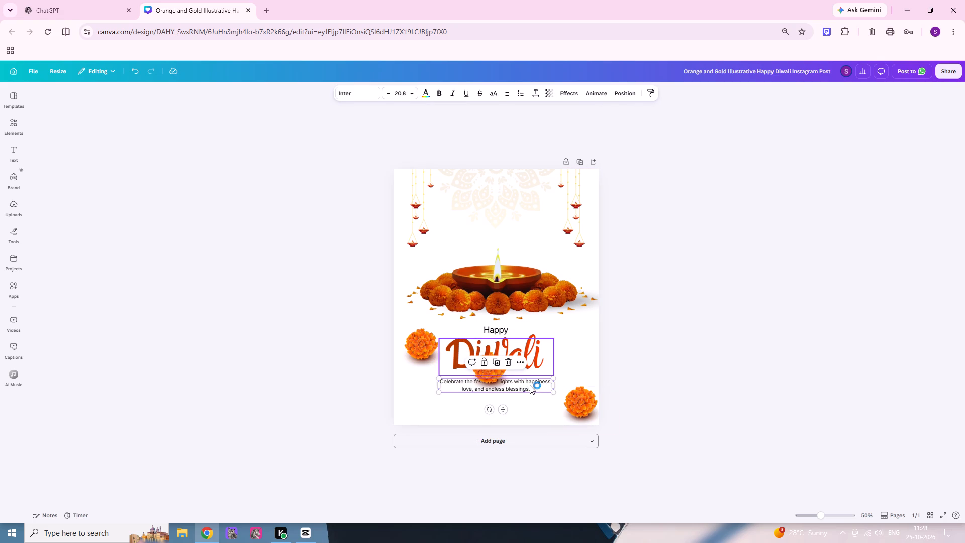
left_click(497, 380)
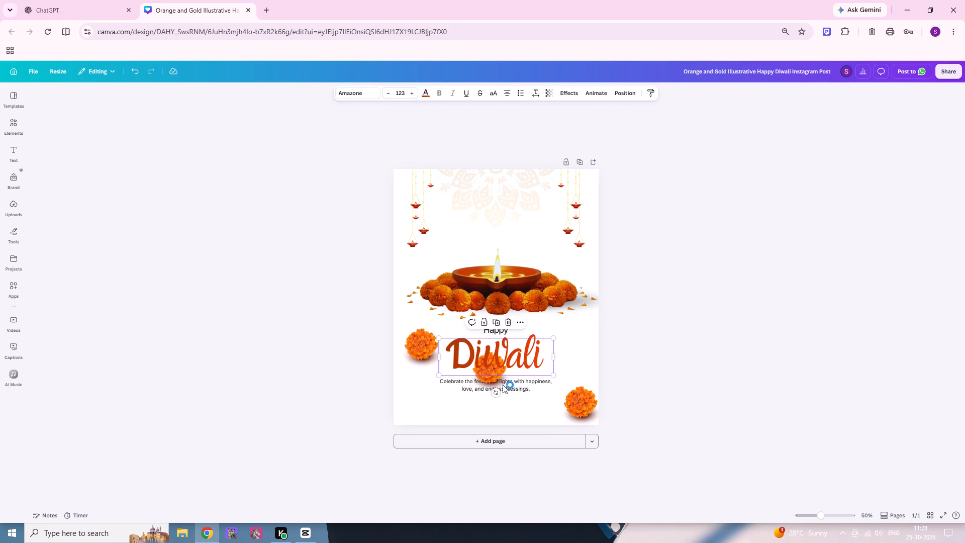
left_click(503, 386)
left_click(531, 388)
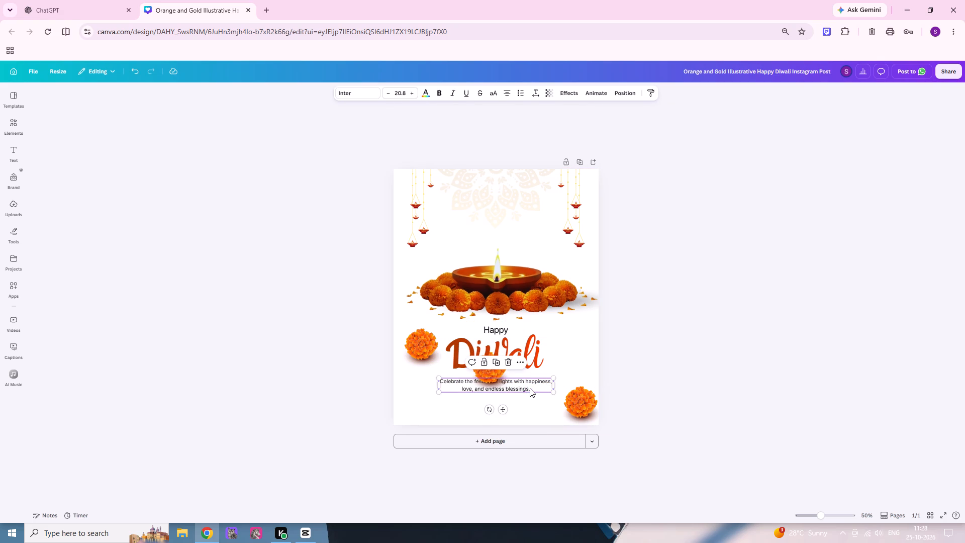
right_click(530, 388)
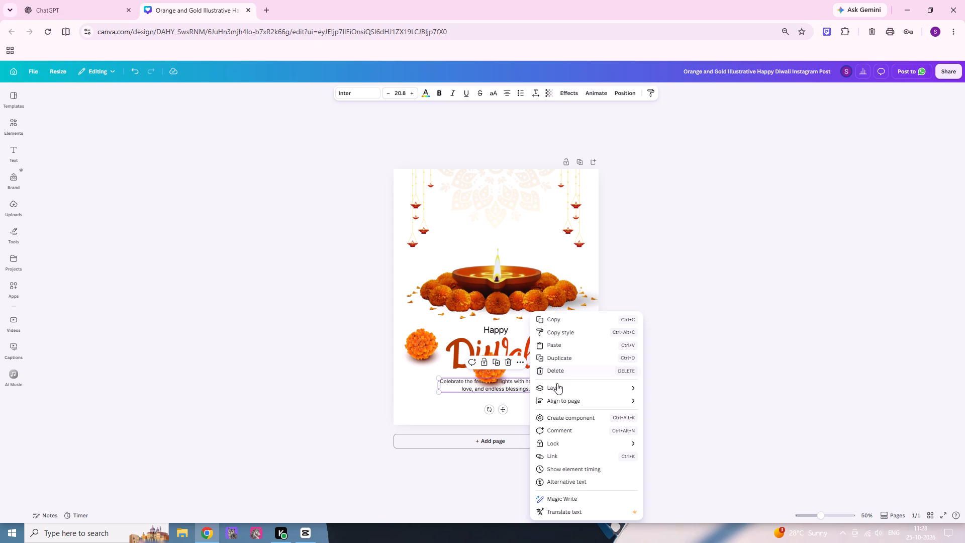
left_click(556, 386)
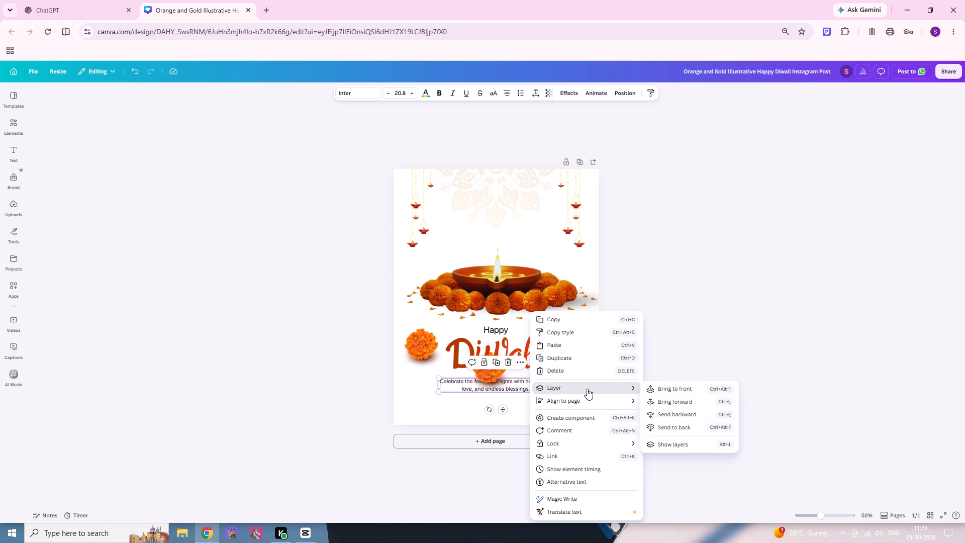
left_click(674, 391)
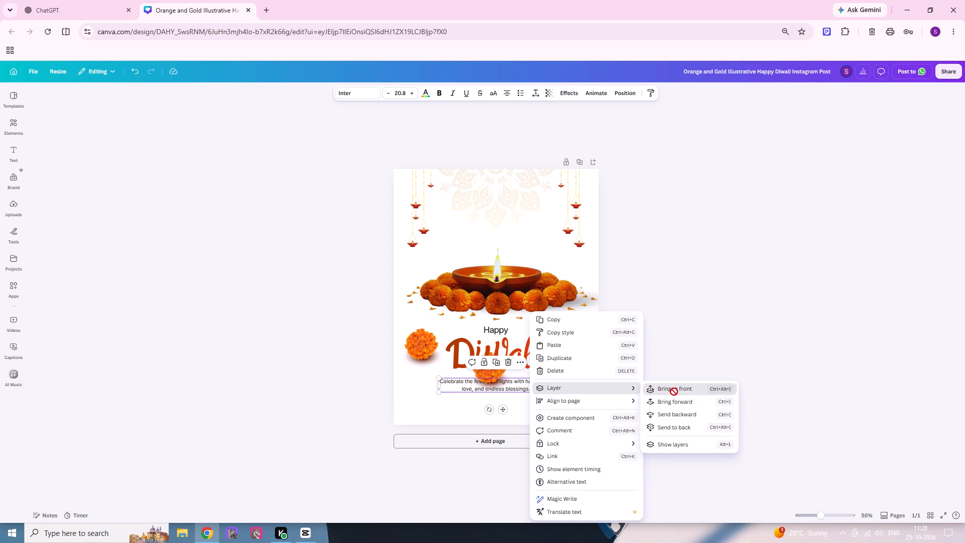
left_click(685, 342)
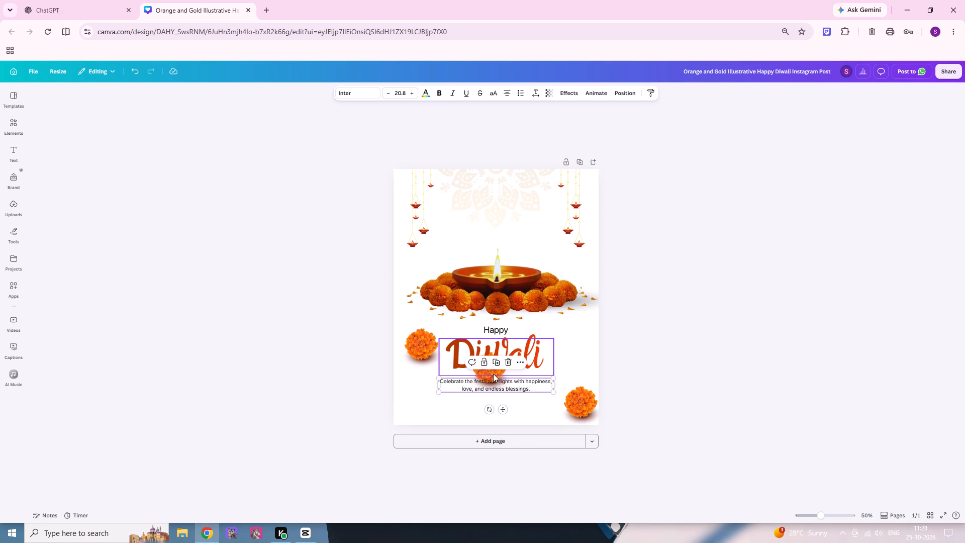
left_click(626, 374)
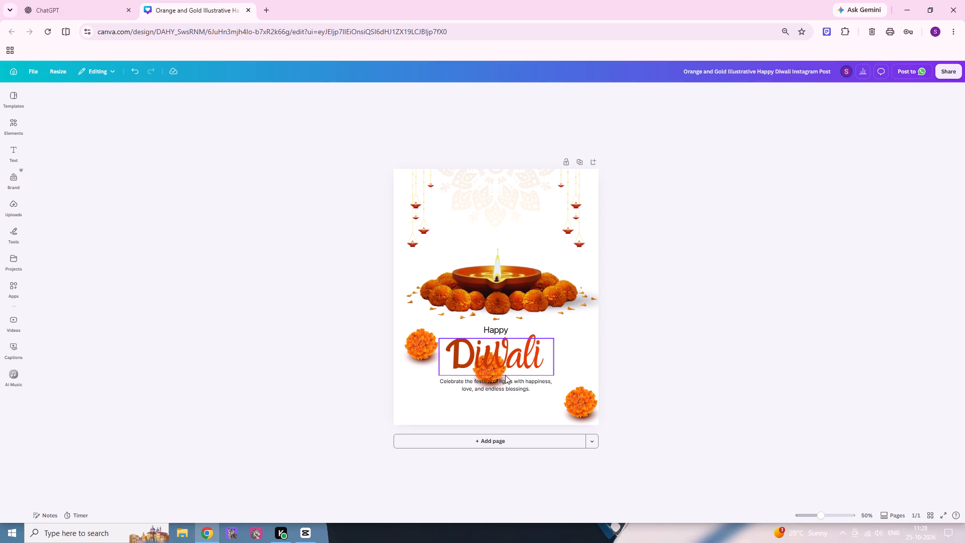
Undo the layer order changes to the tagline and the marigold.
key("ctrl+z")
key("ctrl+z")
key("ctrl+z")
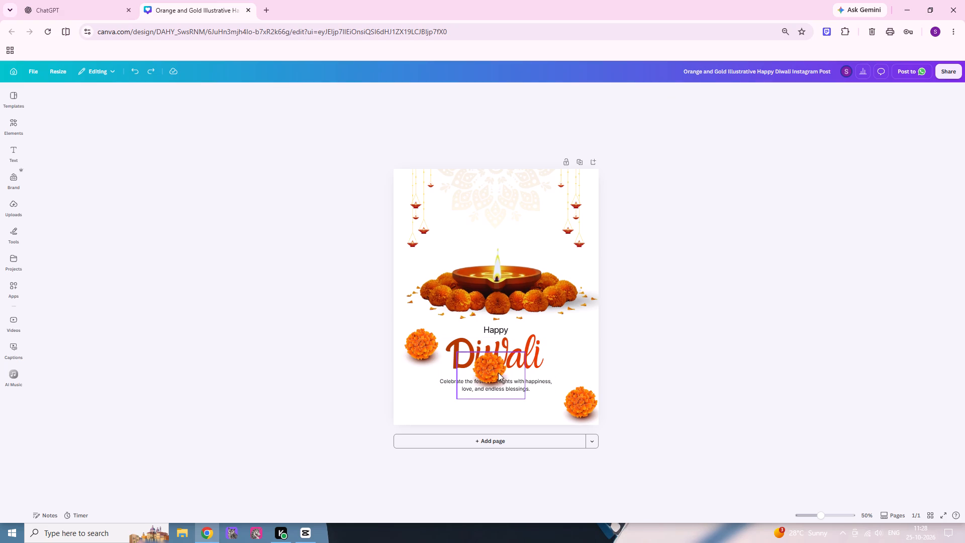
Move the marigold off the Diwali title to the page's bottom-left corner, partly beyond the page edge.
left_click_drag(493, 376, 403, 426)
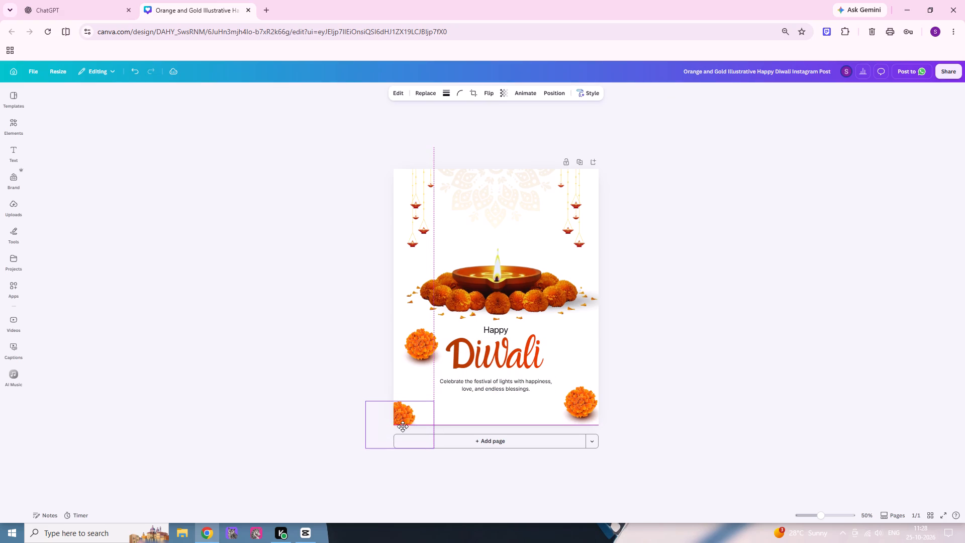
left_click_drag(403, 426, 403, 427)
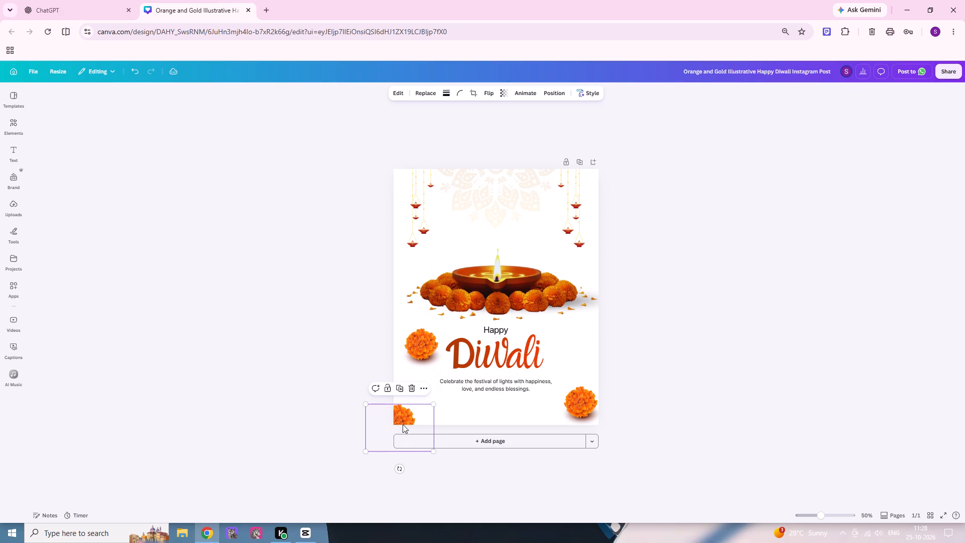
left_click(401, 417)
Duplicate the marigold beside the Diwali title and place the copy above the bottom-right marigold, partly beyond the page's right edge.
right_click(416, 350)
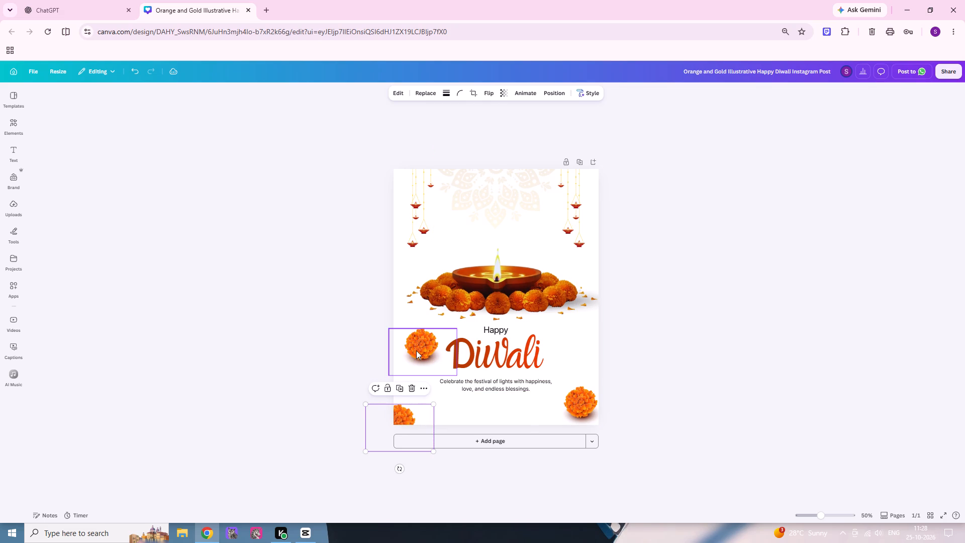
left_click(447, 346)
left_click_drag(427, 364, 444, 370)
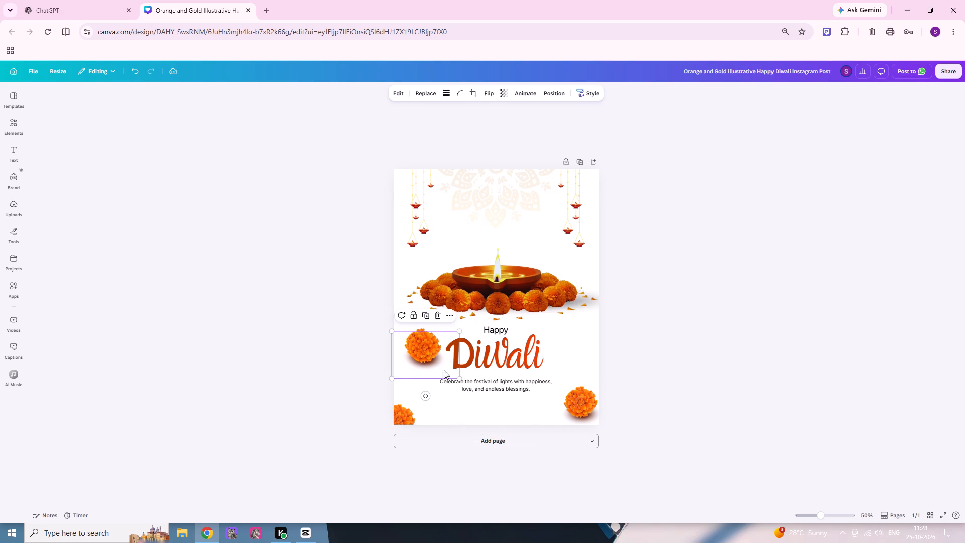
left_click_drag(444, 370, 602, 378)
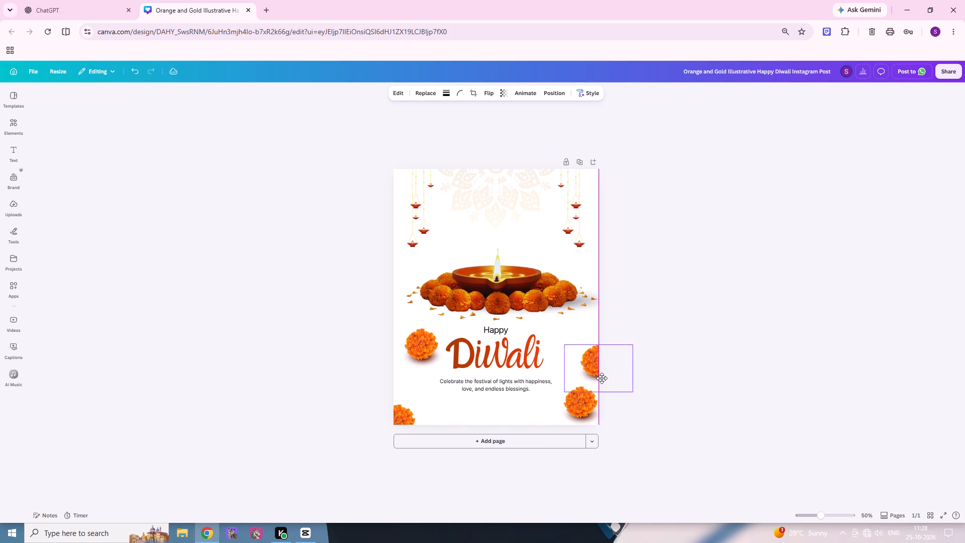
left_click_drag(602, 378, 604, 377)
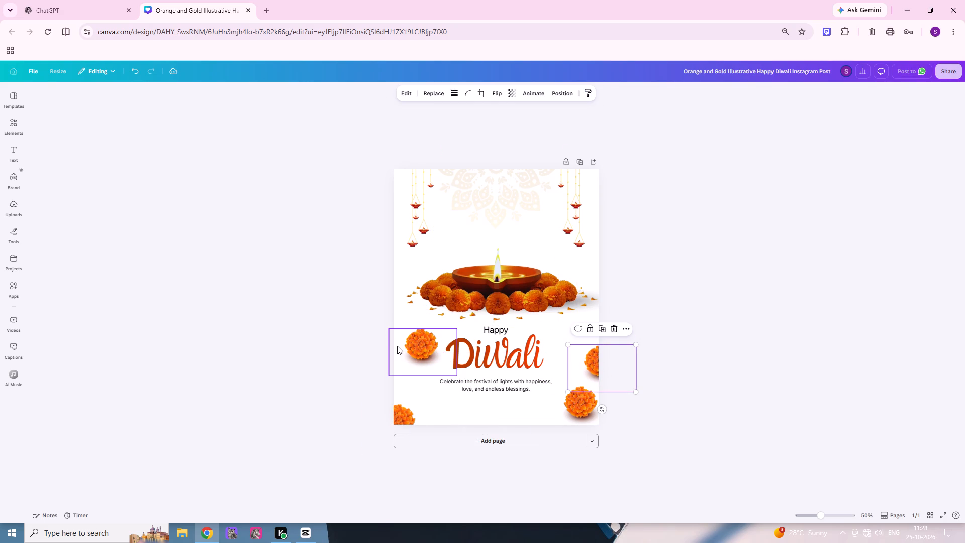
Move the marigold beside the Diwali title slightly up and outward, away from the lettering.
left_click_drag(404, 345, 398, 342)
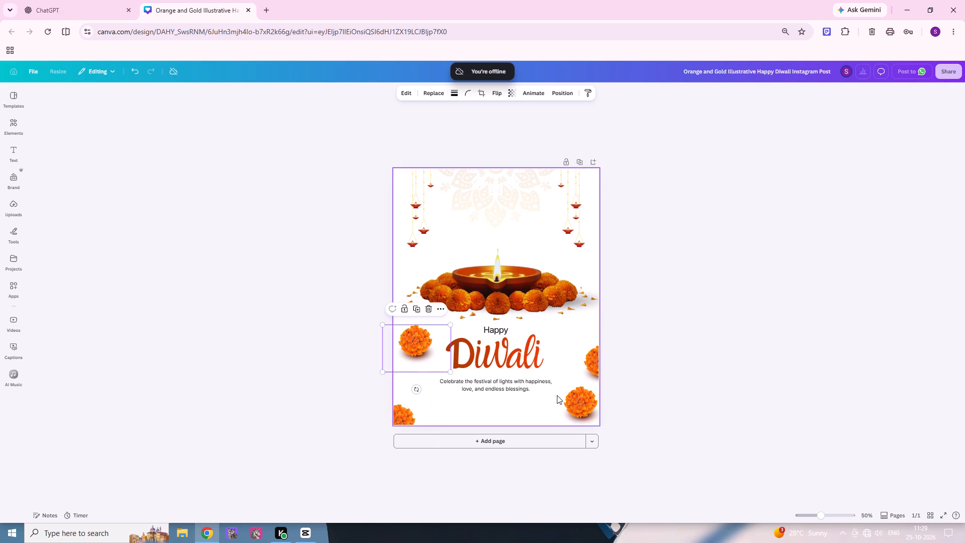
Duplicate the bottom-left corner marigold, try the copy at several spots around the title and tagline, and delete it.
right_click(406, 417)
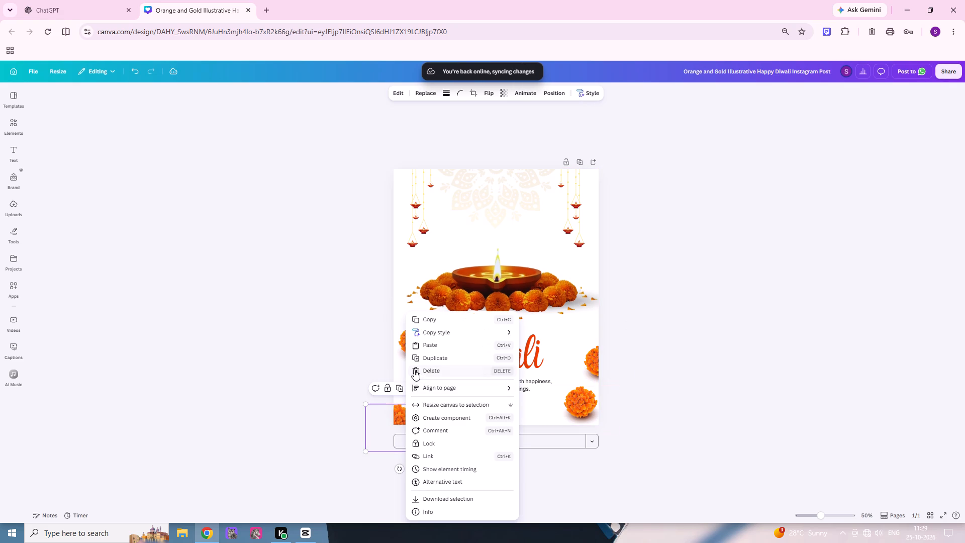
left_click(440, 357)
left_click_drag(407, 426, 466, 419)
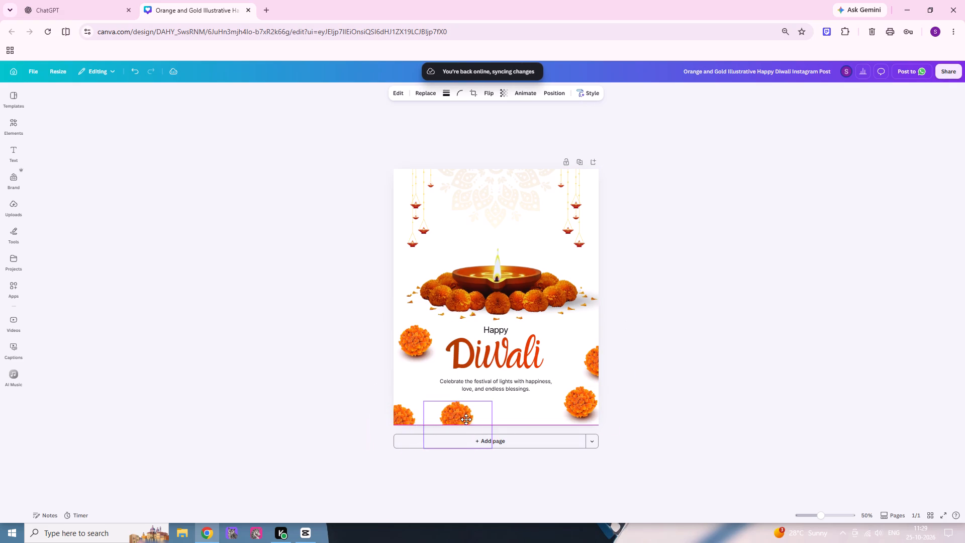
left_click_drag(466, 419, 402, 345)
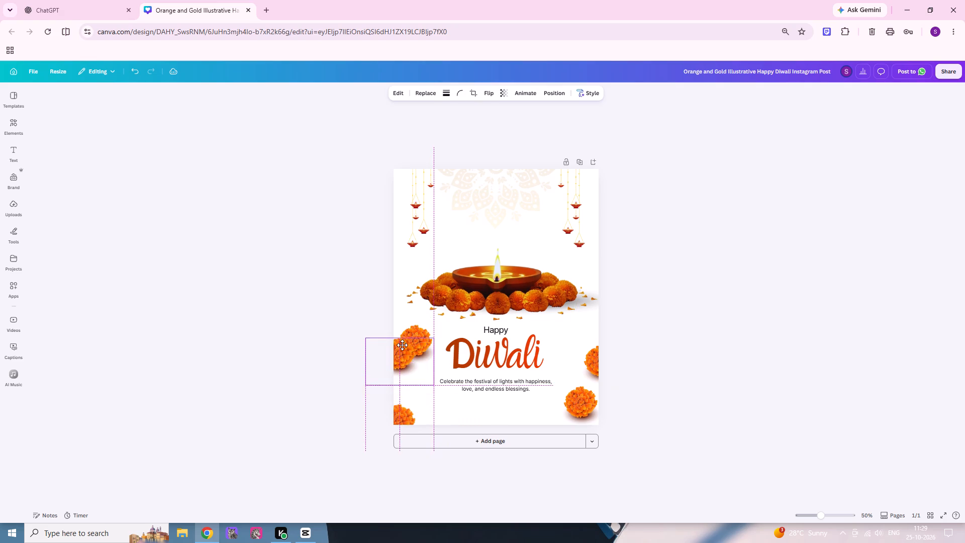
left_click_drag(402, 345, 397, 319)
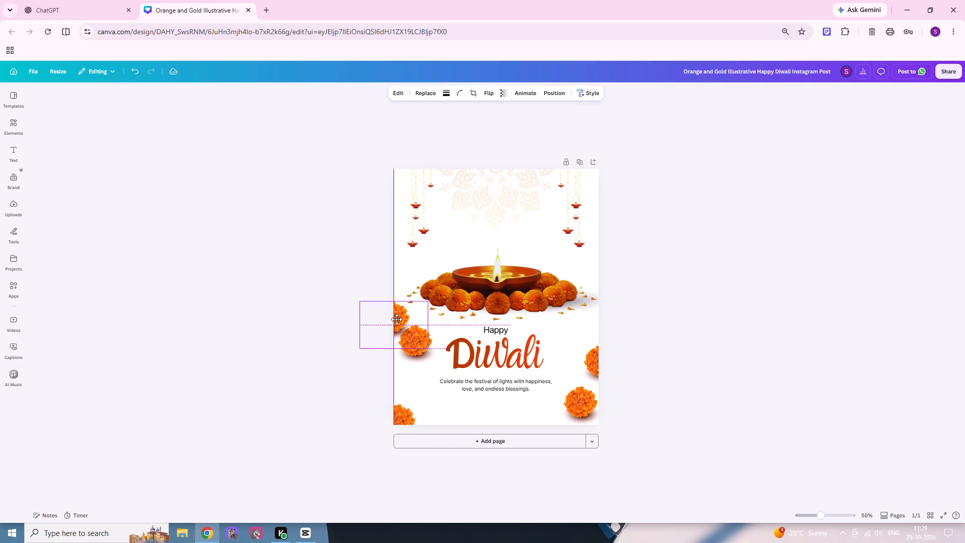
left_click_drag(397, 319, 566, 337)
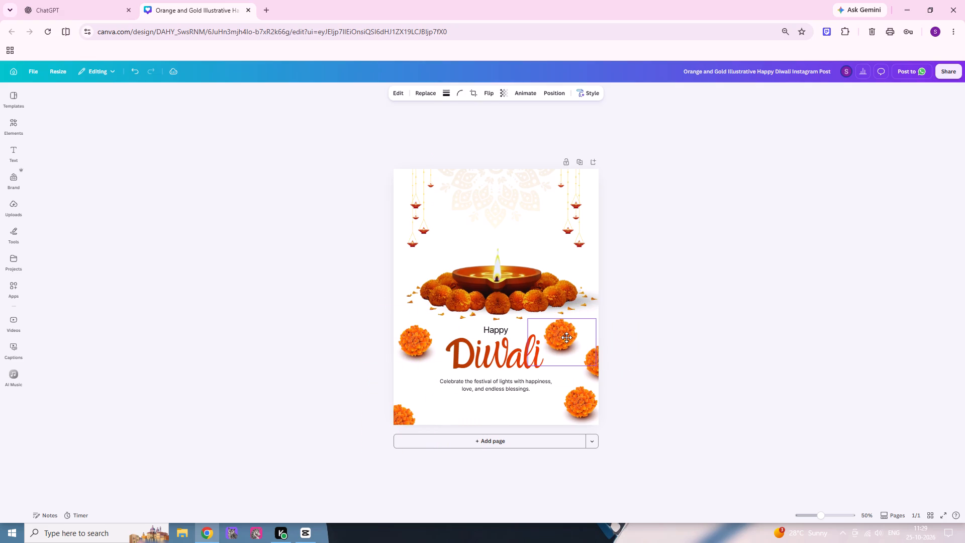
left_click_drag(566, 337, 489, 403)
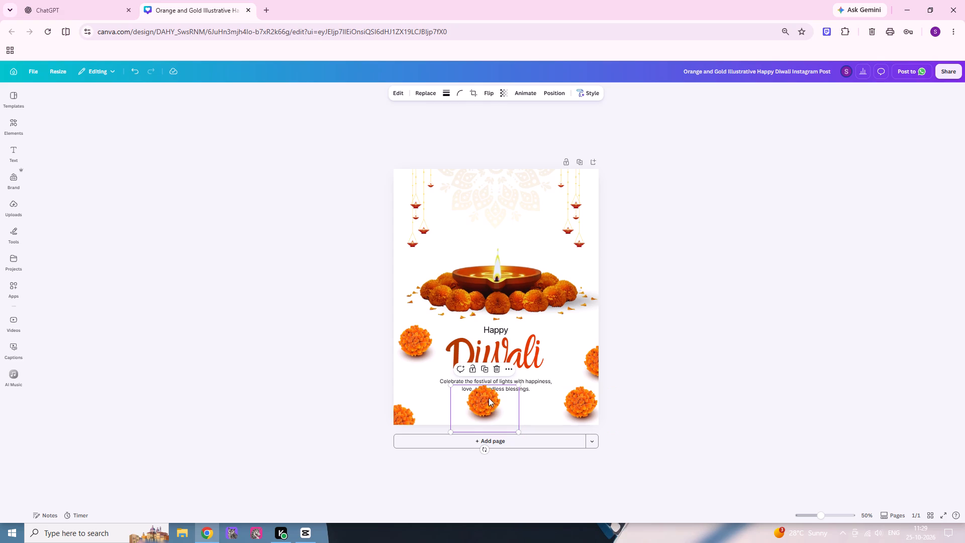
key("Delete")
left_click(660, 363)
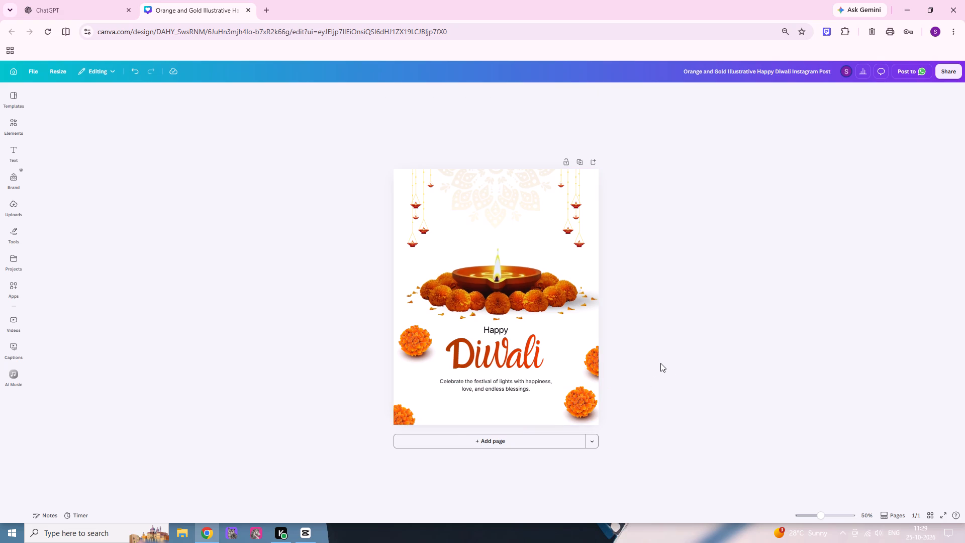
Try Roboto, Advetime and Chewy on the tagline below the Diwali title, and settle on the Apricots font.
left_click(514, 390)
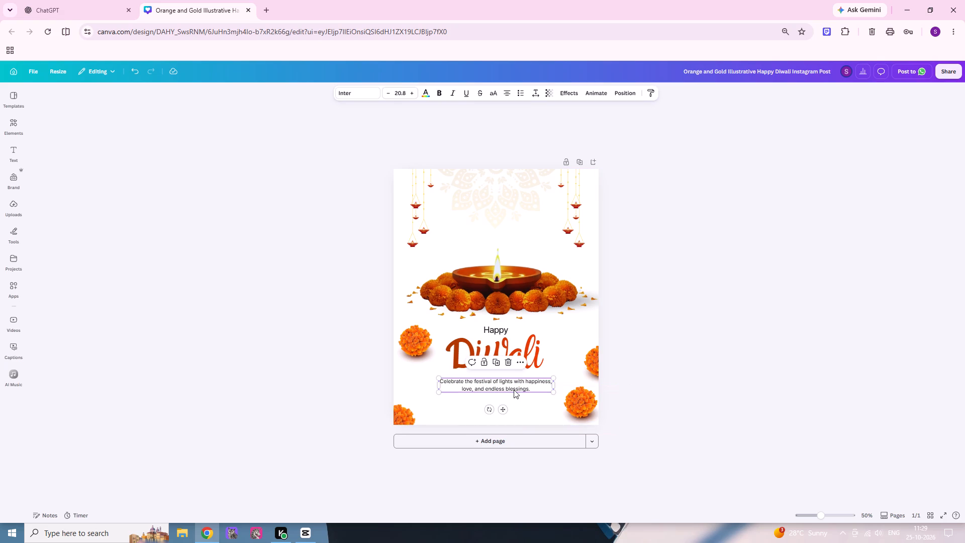
double_click(514, 390)
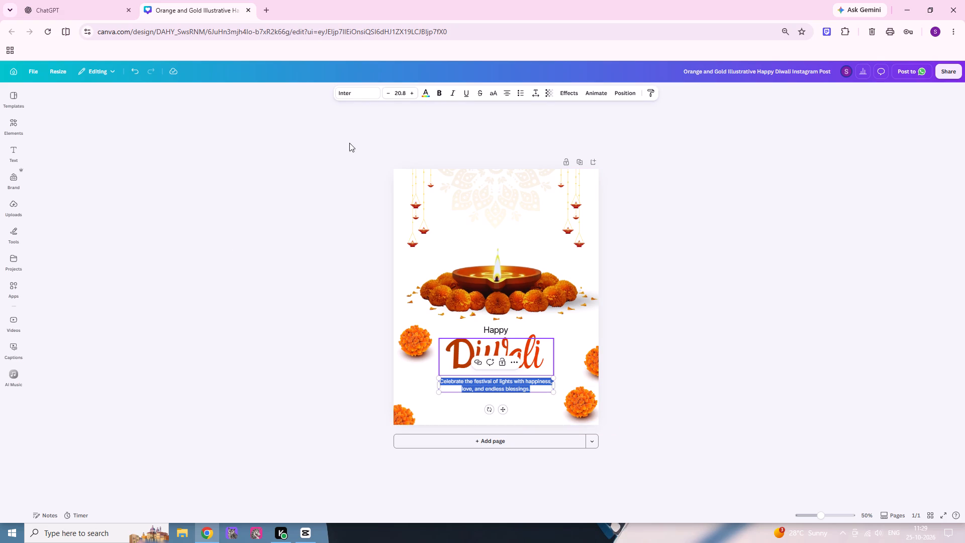
left_click(356, 95)
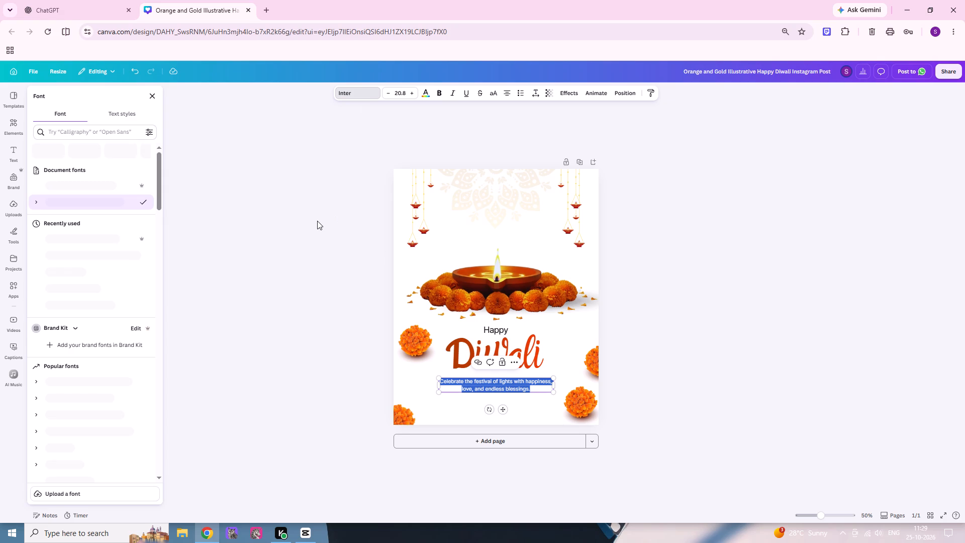
left_click(72, 271)
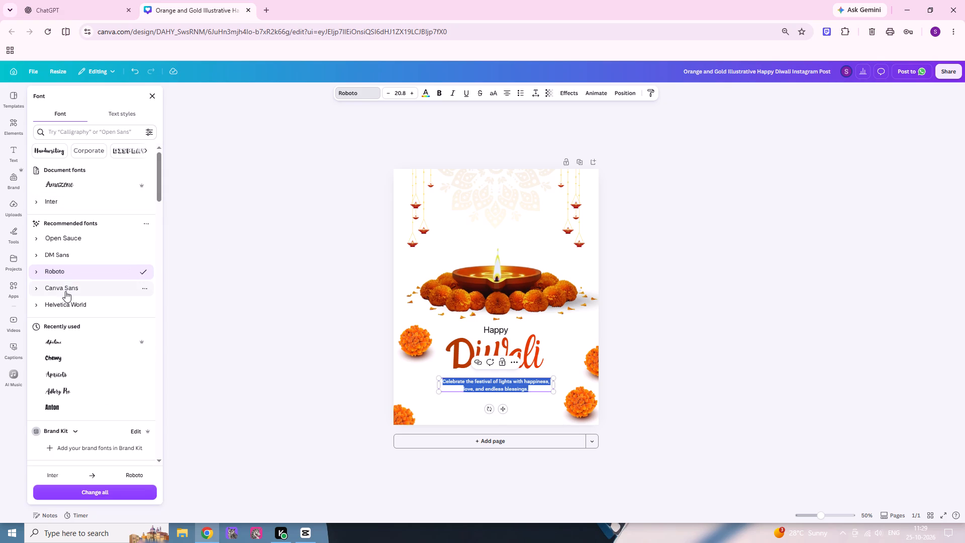
left_click(80, 348)
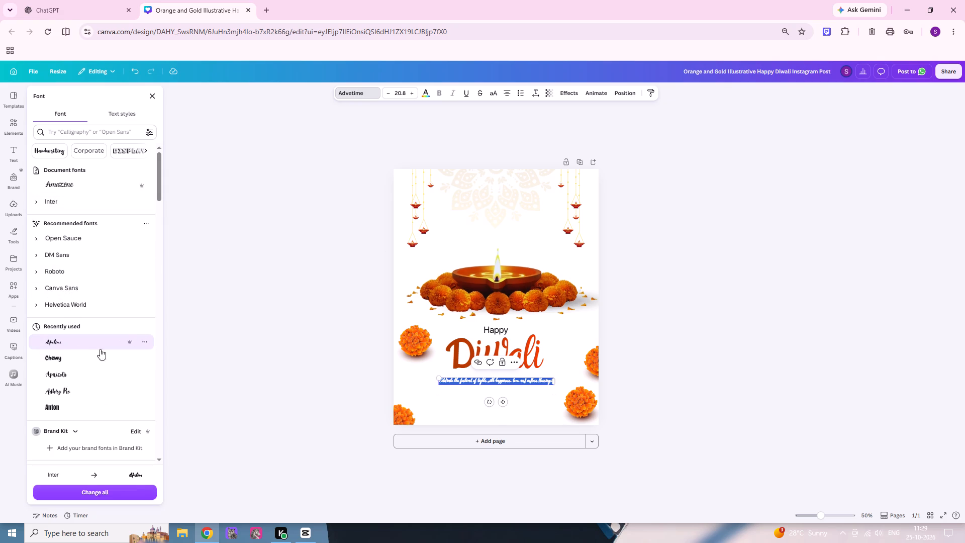
left_click(64, 361)
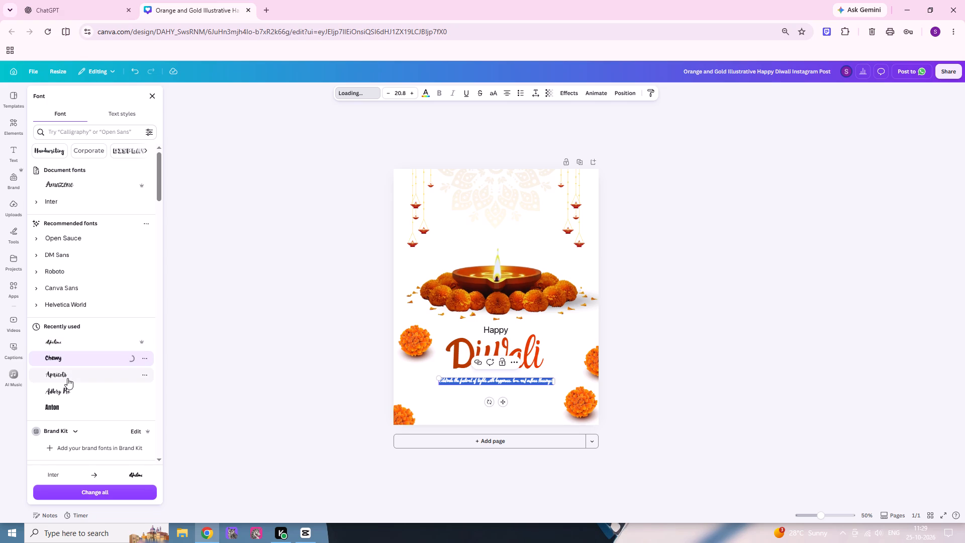
double_click(67, 378)
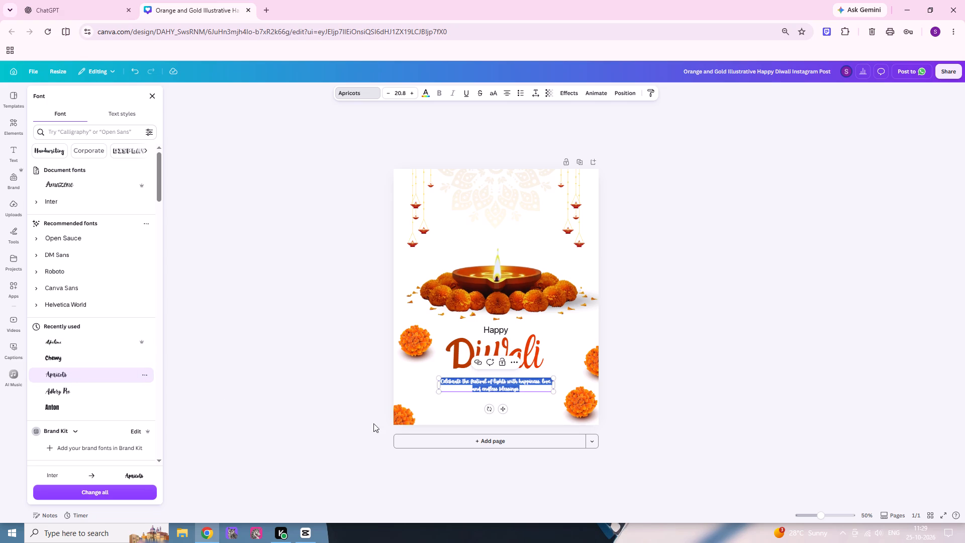
left_click(383, 419)
left_click(536, 418)
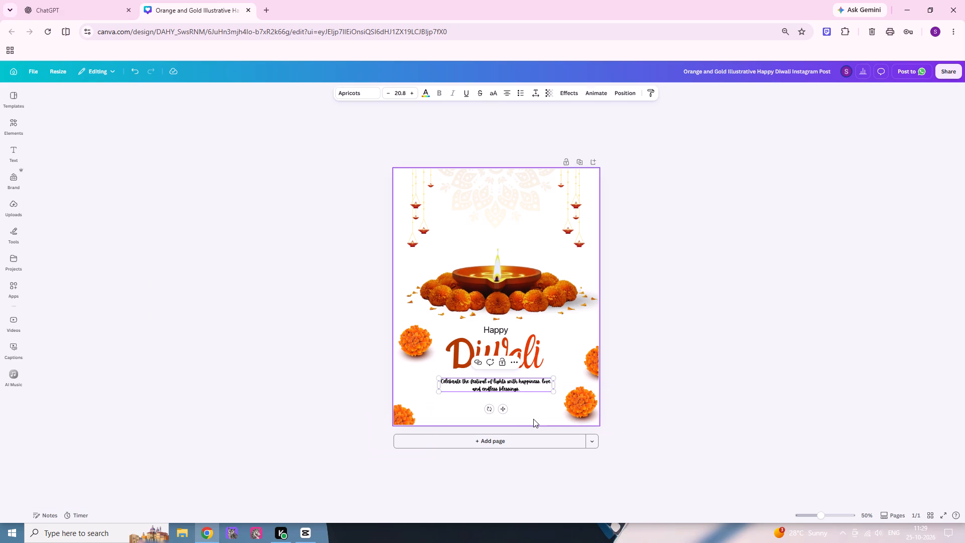
Enlarge the tagline to a font size of about 22.3 and centre it beneath the Diwali title.
left_click(509, 387)
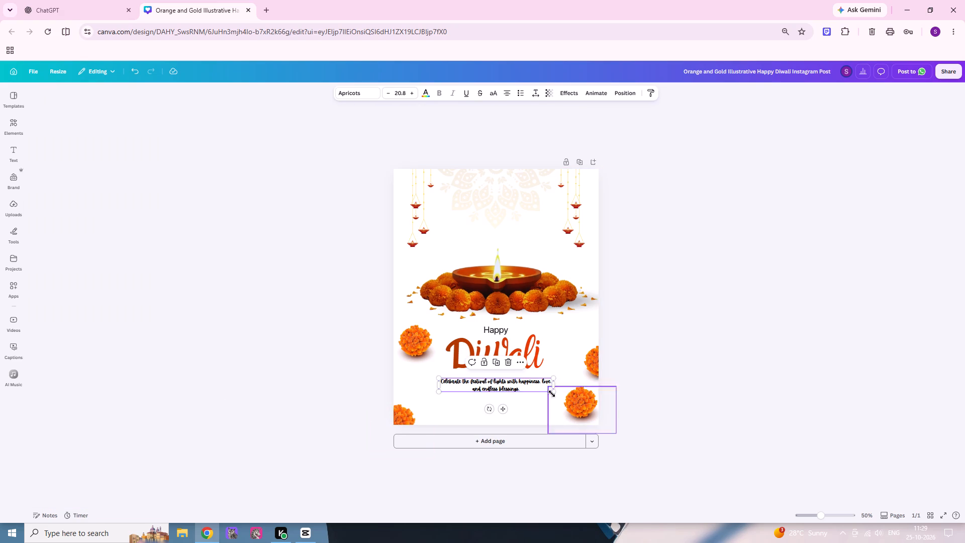
left_click_drag(554, 392, 561, 399)
left_click(519, 393)
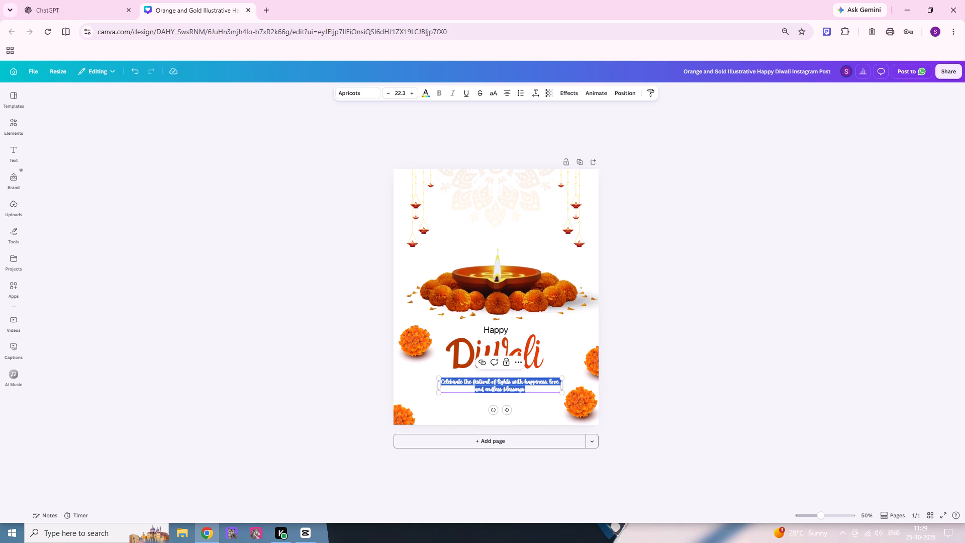
left_click(535, 391)
left_click(535, 399)
left_click(534, 391)
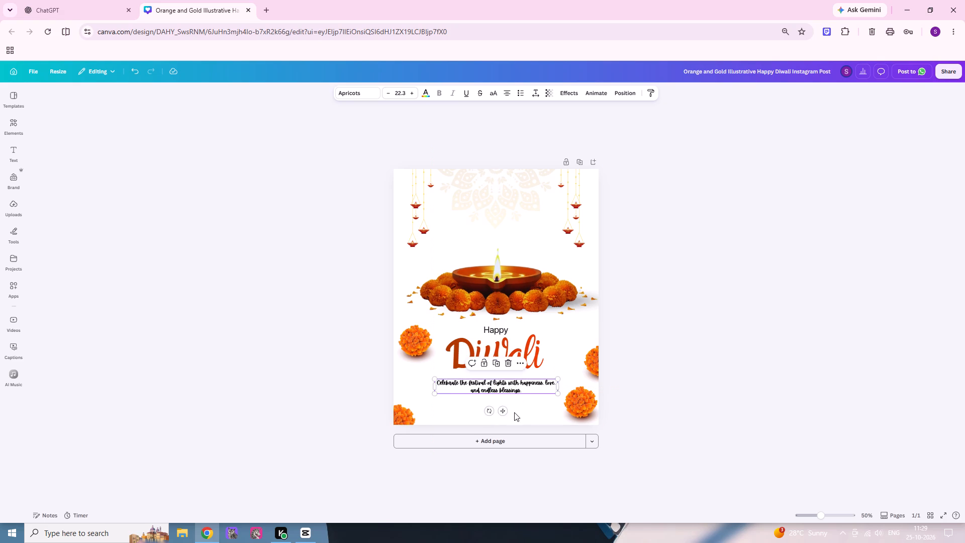
left_click(514, 412)
Change the font of the word "Happy" above the Diwali title to Brittany.
left_click(498, 332)
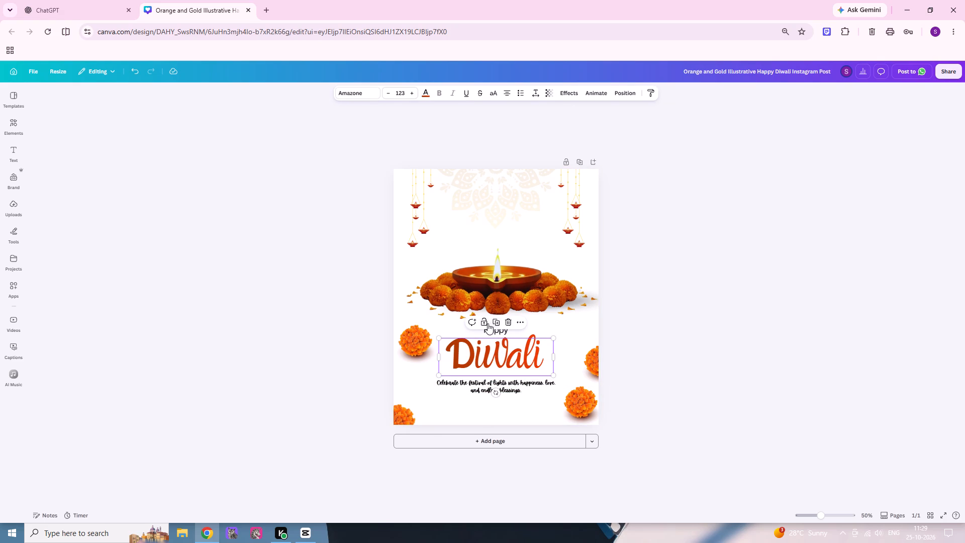
left_click(356, 382)
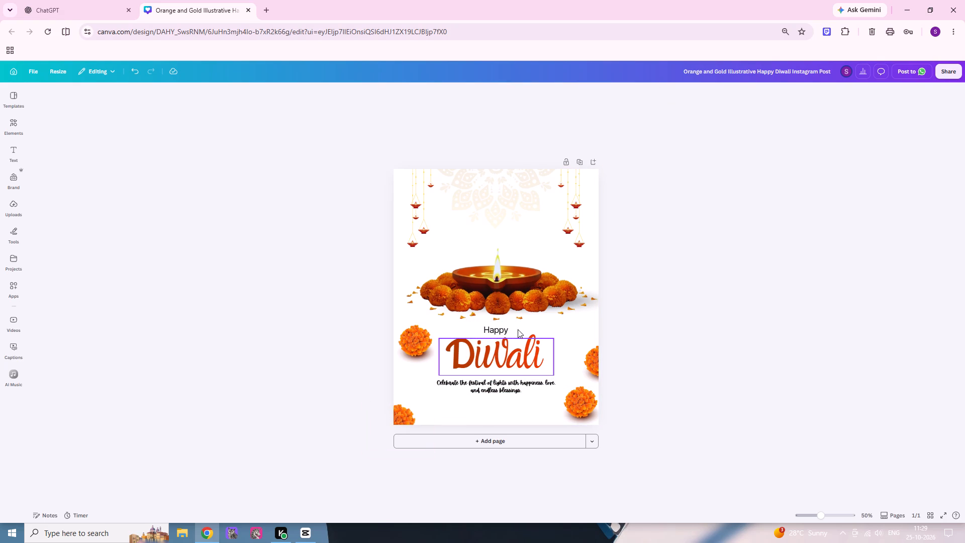
left_click(498, 330)
left_click(391, 352)
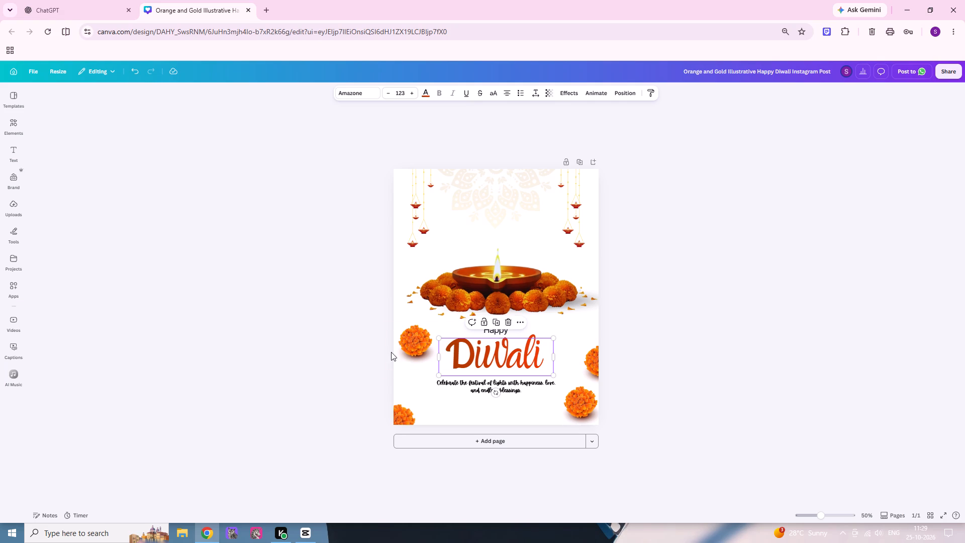
left_click(491, 325)
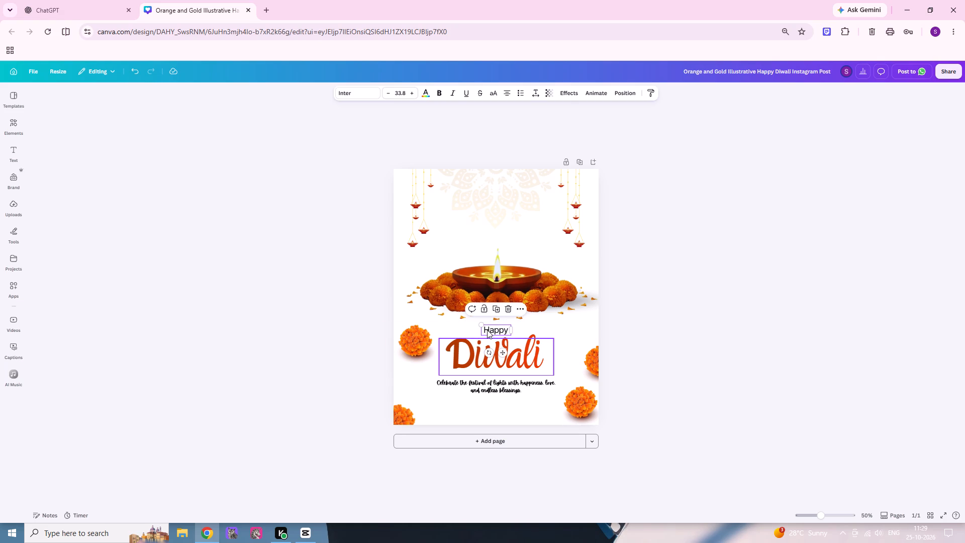
left_click(366, 95)
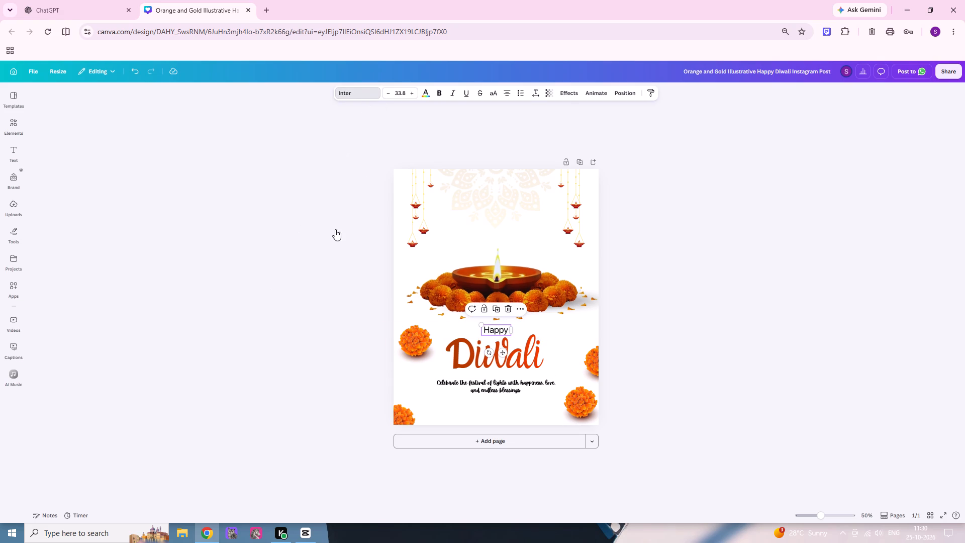
scroll(126, 281, "down", 1)
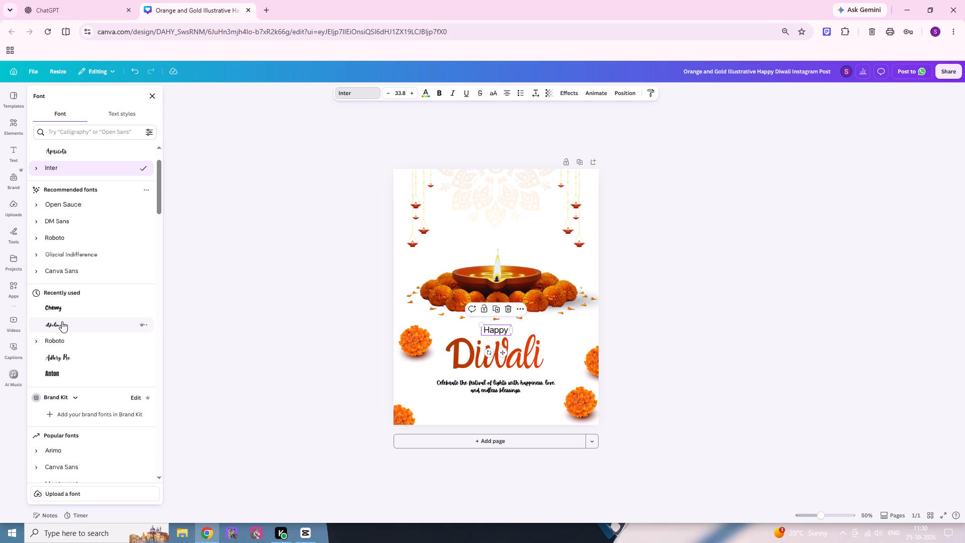
scroll(79, 363, "down", 4)
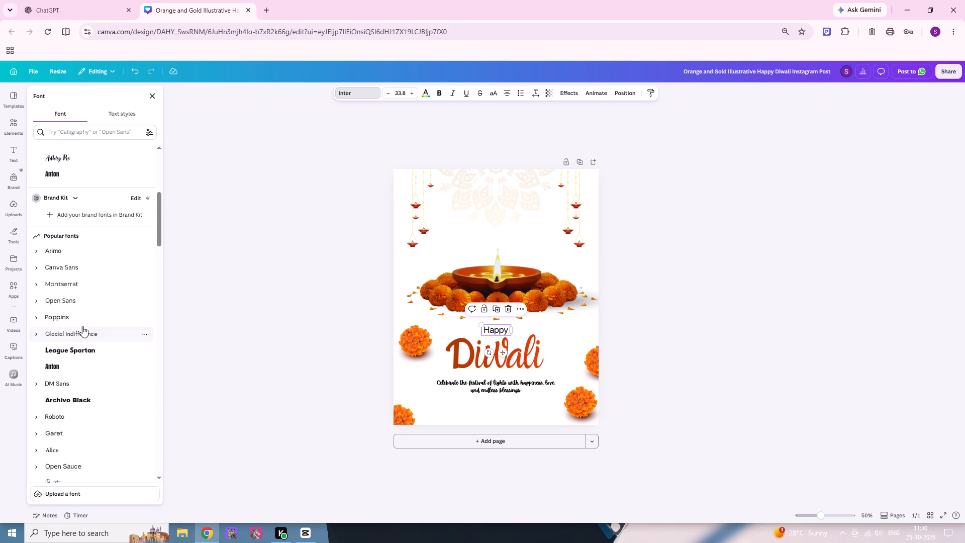
scroll(81, 328, "down", 2)
left_click(72, 383)
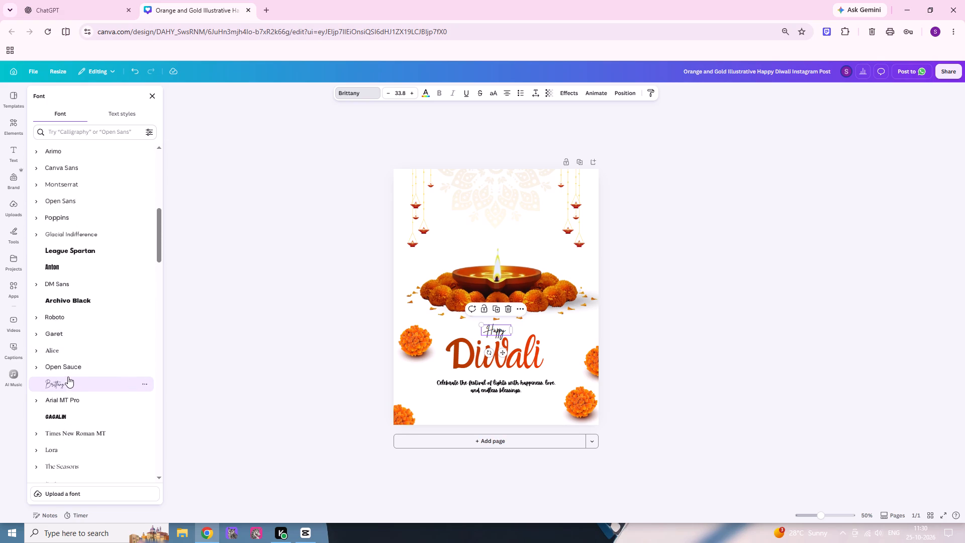
Browse further through the popular fonts and apply Alex Brush to the word "Happy".
scroll(73, 401, "down", 7)
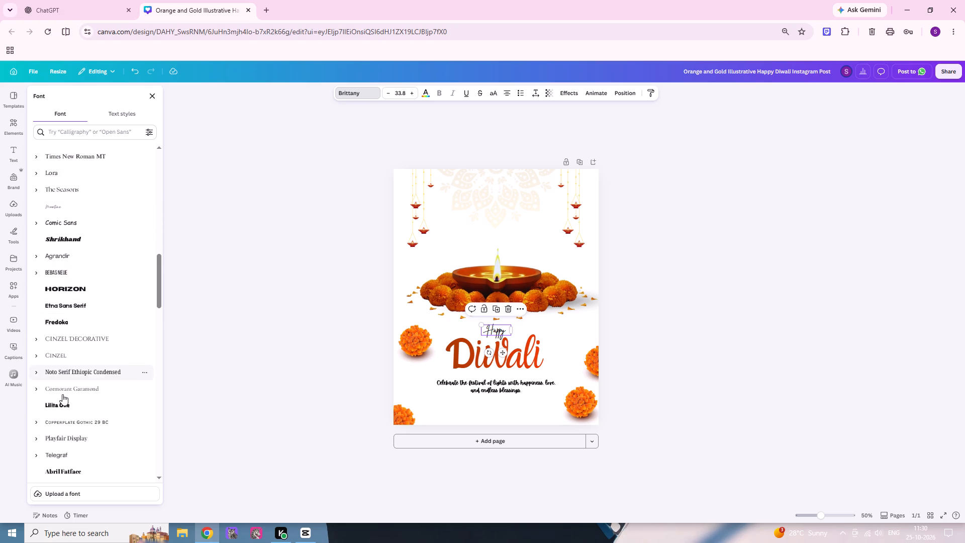
scroll(62, 398, "down", 4)
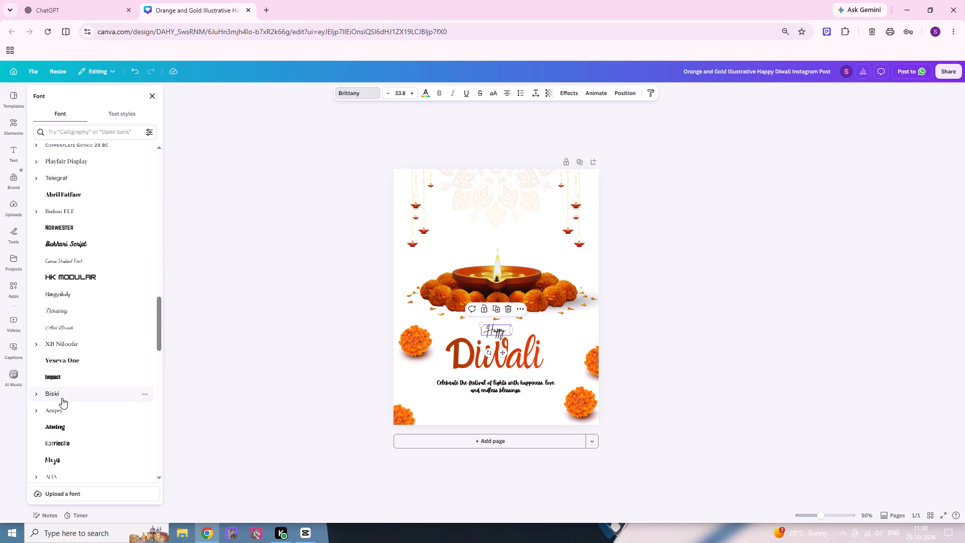
left_click(58, 328)
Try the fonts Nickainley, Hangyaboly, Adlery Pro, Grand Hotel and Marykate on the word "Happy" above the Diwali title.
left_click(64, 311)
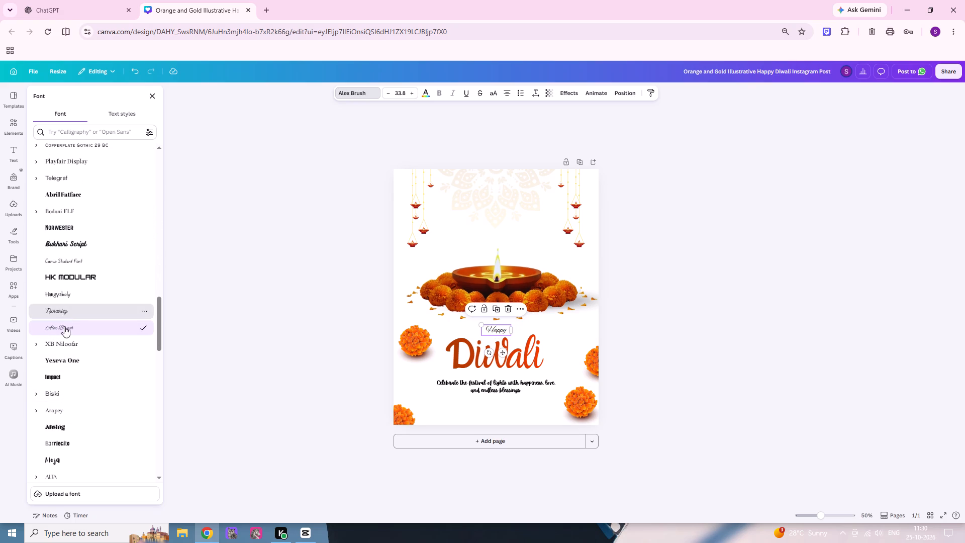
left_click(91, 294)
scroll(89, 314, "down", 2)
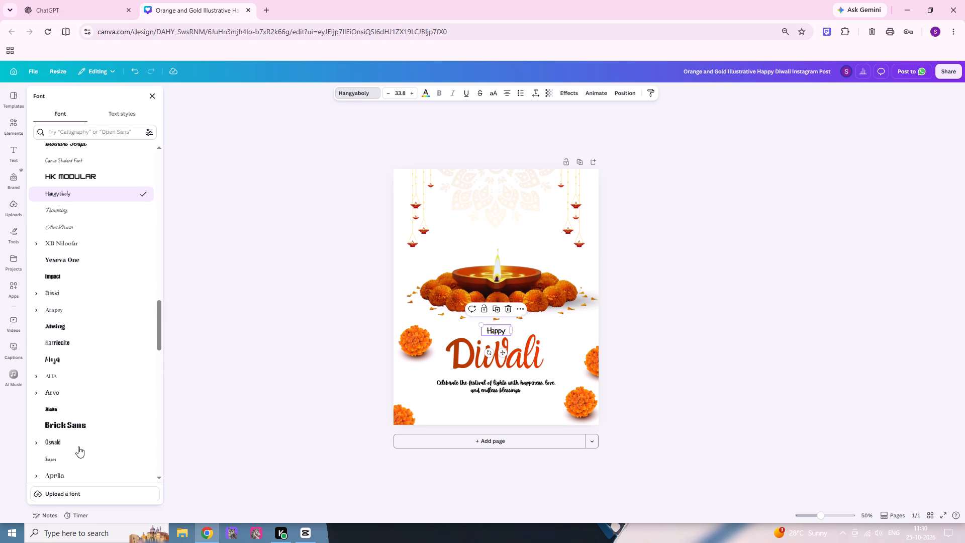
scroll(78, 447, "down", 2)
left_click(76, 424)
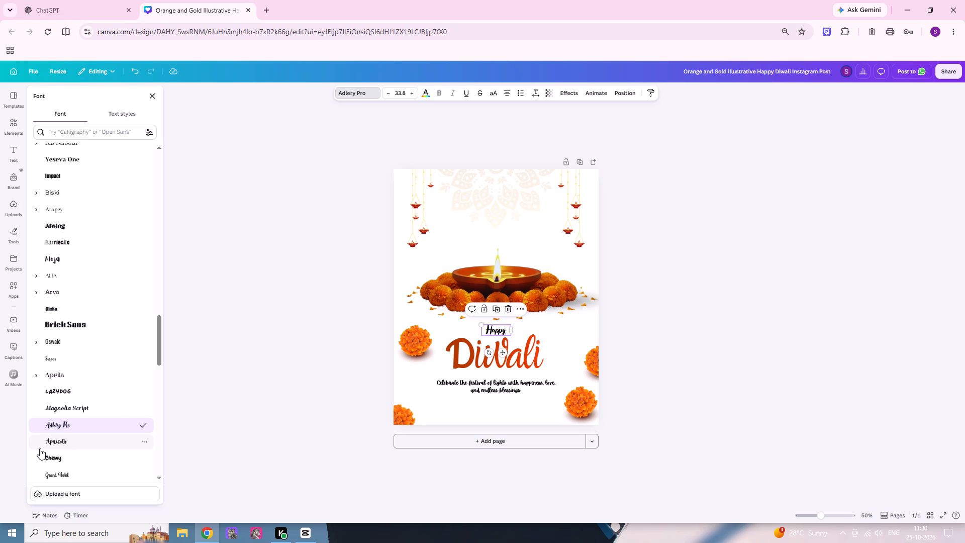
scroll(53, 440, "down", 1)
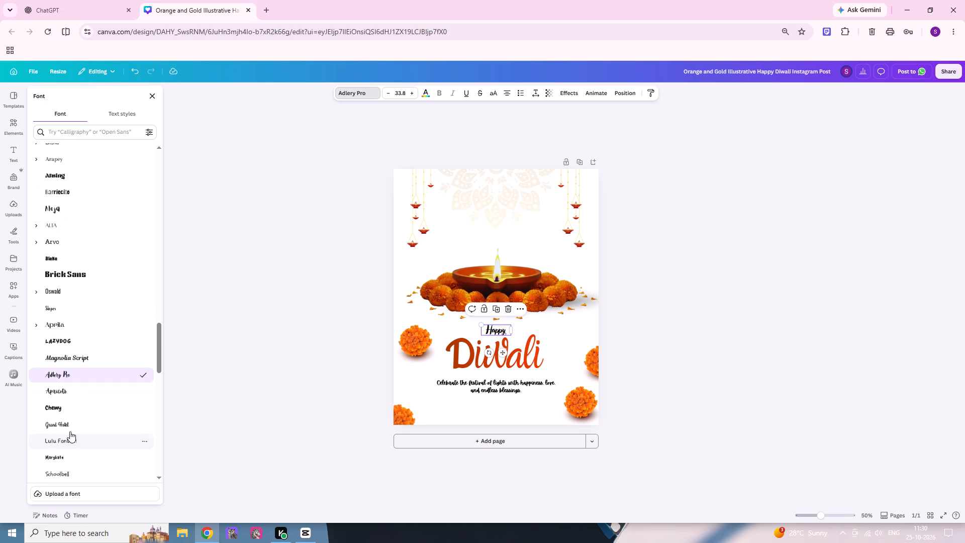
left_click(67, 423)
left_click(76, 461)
Browse further through the font list and apply Hey Gotcha! to the word "Happy".
scroll(90, 445, "down", 2)
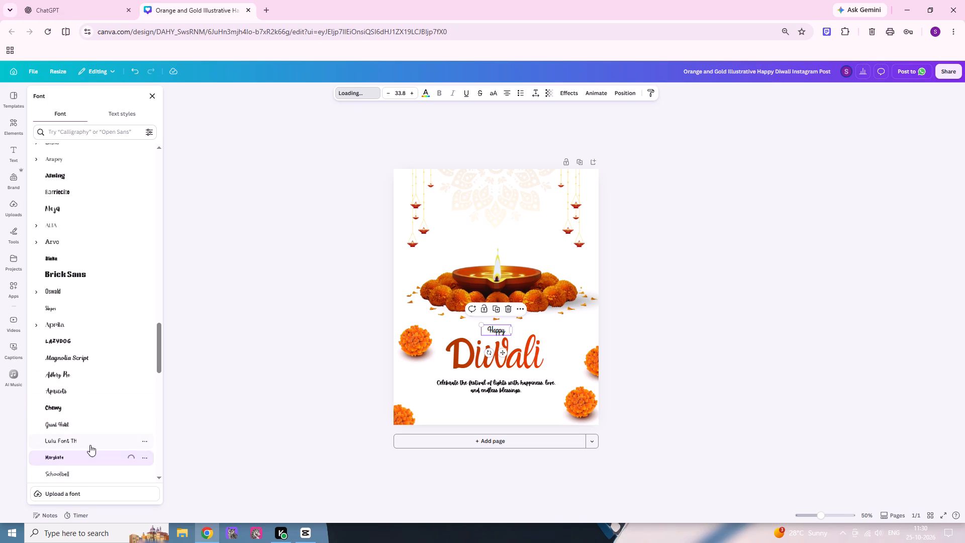
scroll(90, 445, "down", 7)
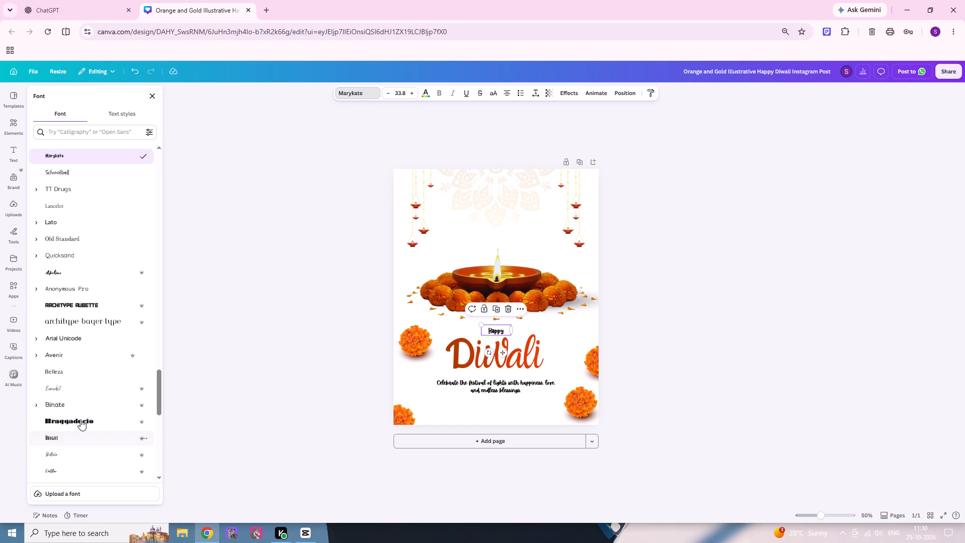
scroll(80, 419, "down", 2)
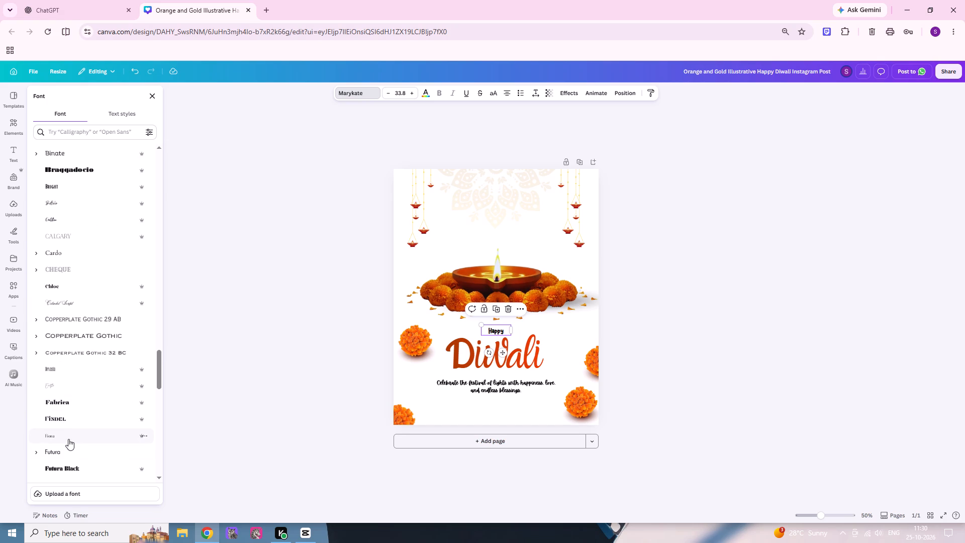
scroll(68, 439, "down", 2)
left_click(72, 467)
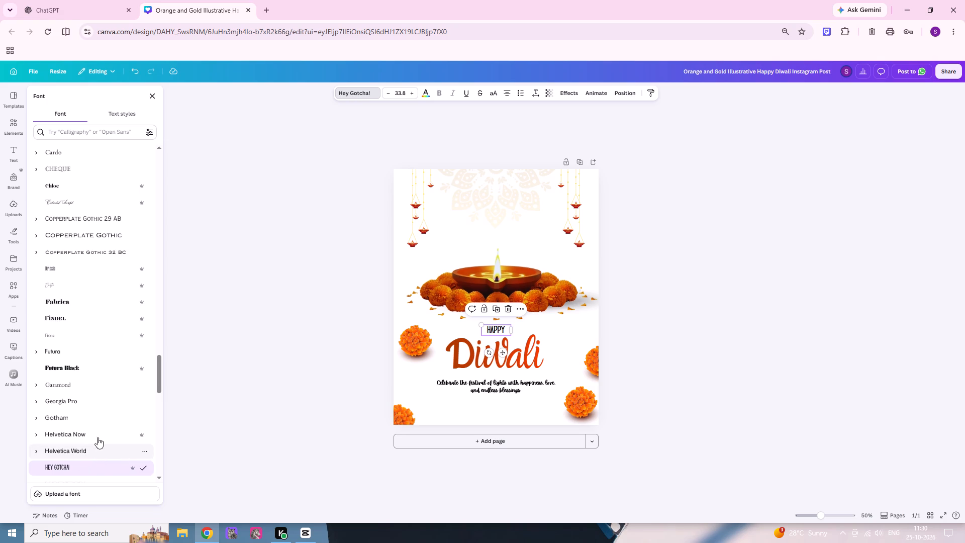
scroll(99, 407, "up", 17)
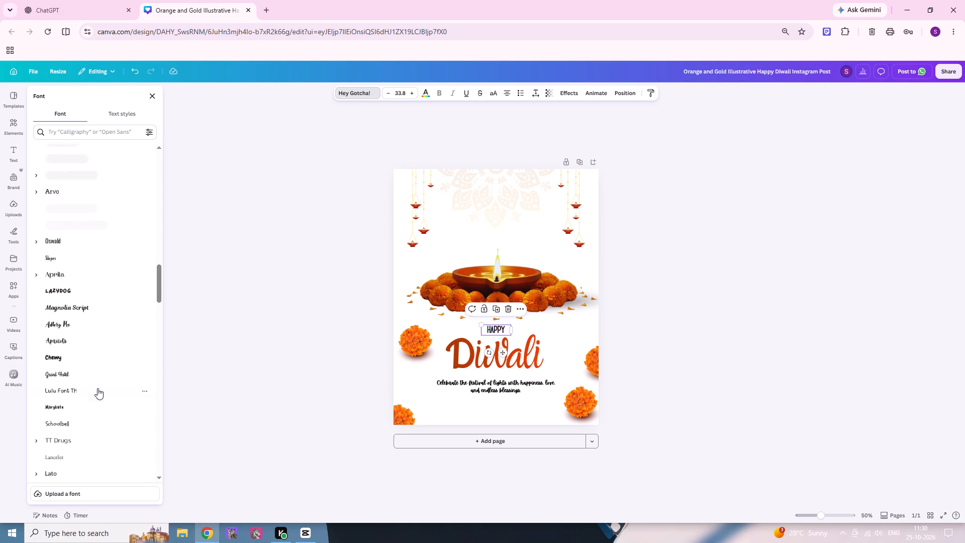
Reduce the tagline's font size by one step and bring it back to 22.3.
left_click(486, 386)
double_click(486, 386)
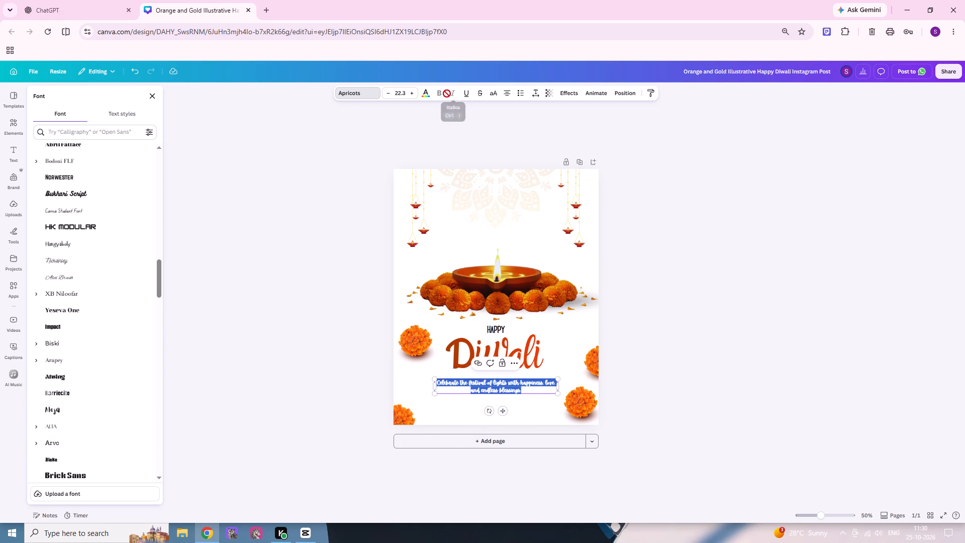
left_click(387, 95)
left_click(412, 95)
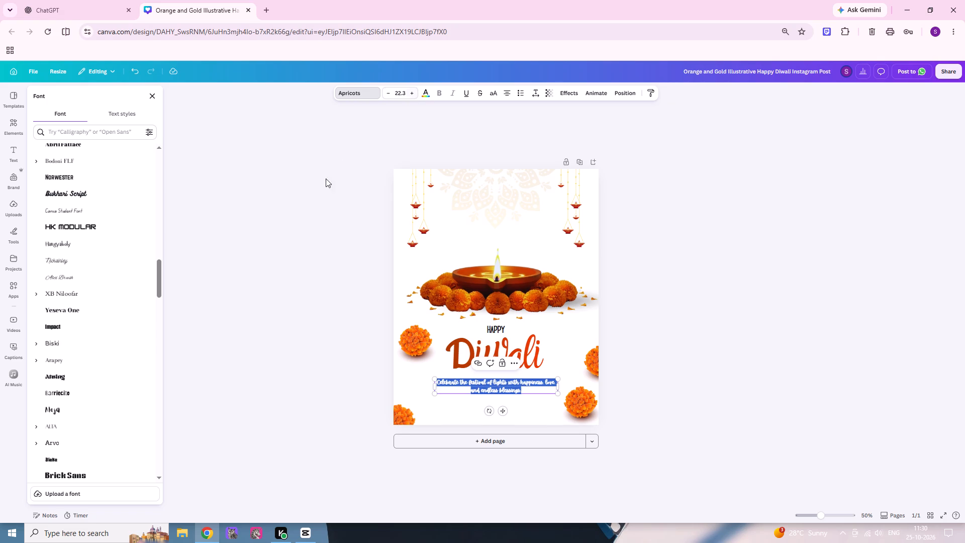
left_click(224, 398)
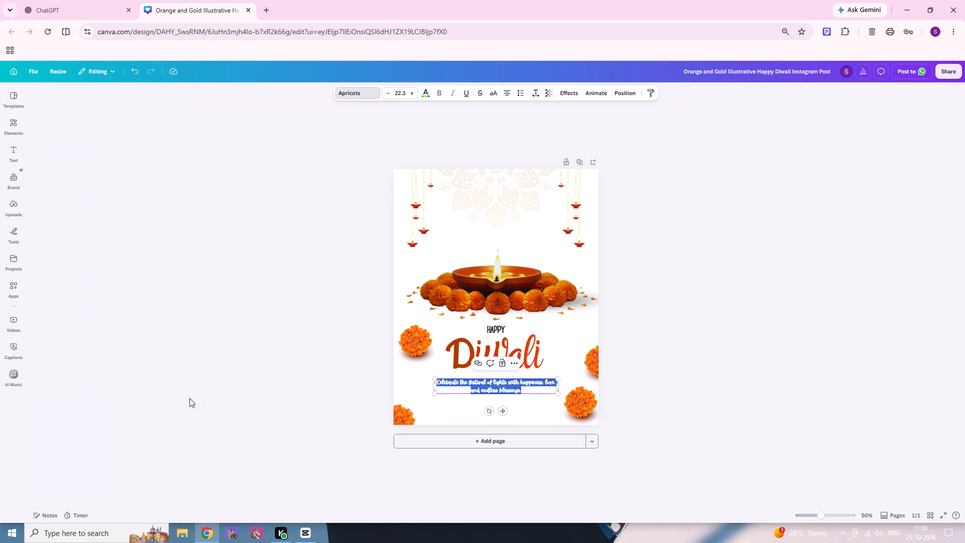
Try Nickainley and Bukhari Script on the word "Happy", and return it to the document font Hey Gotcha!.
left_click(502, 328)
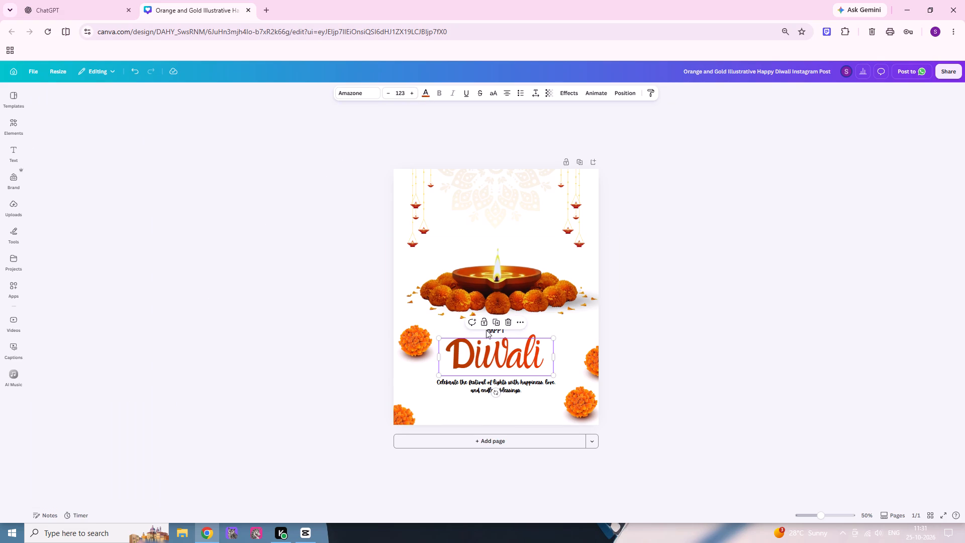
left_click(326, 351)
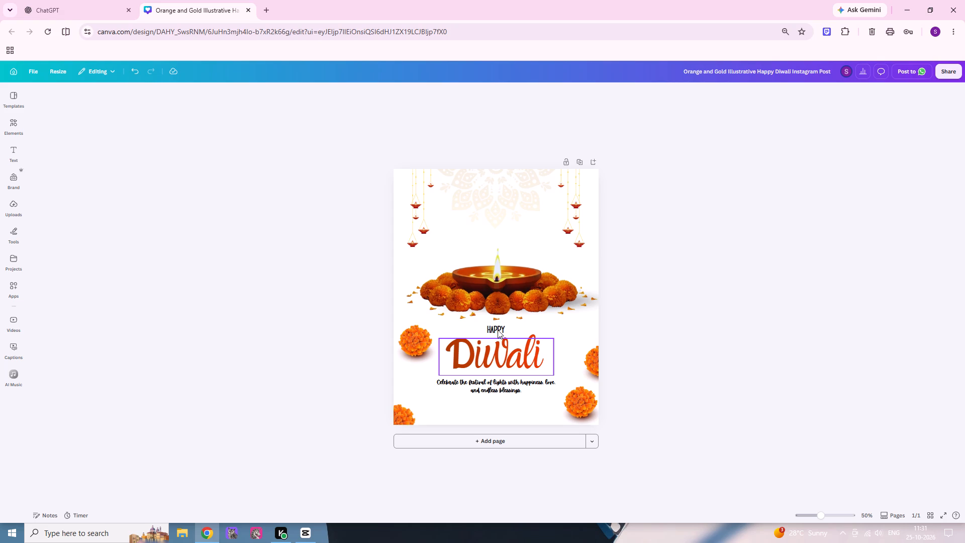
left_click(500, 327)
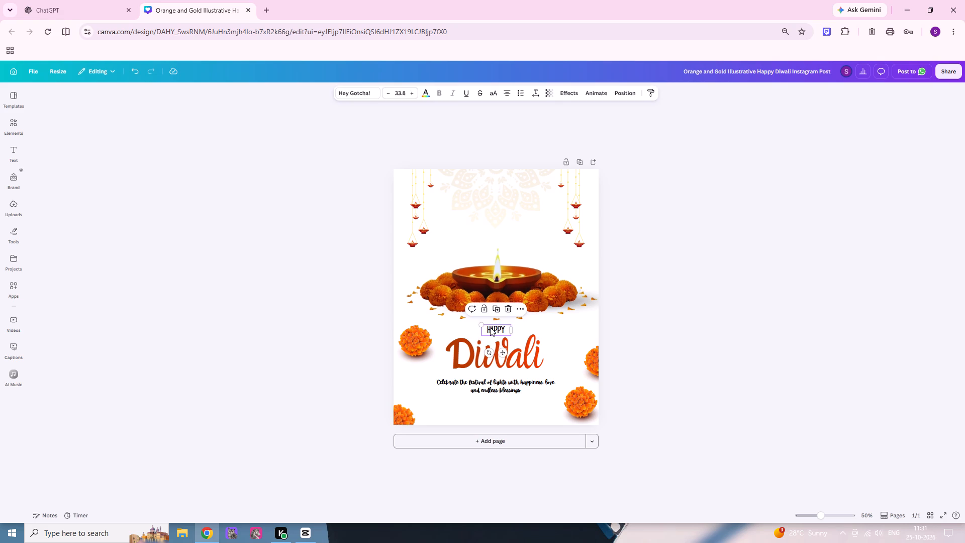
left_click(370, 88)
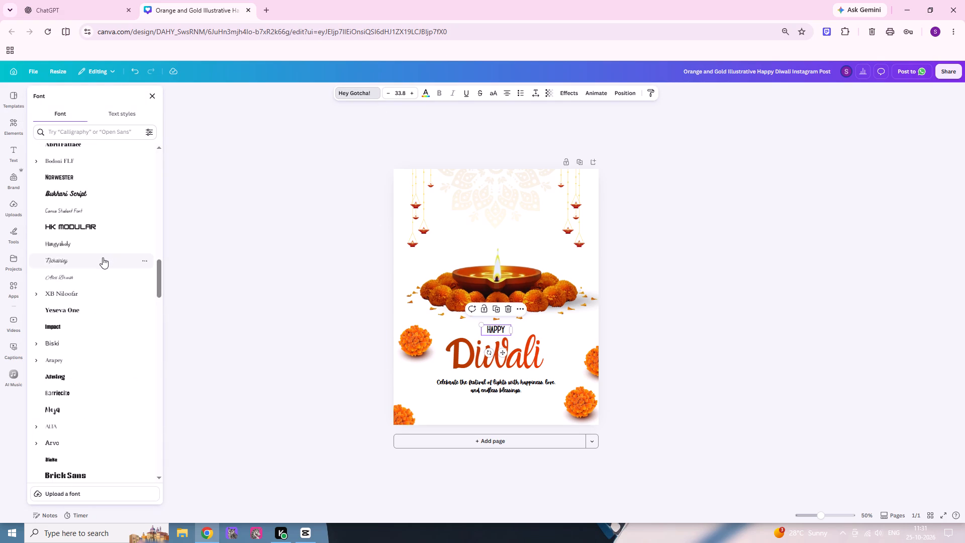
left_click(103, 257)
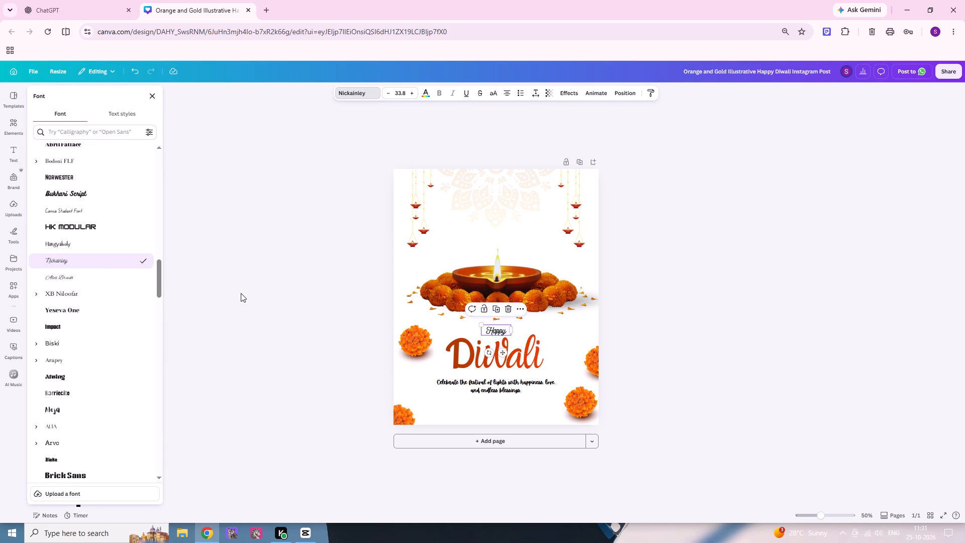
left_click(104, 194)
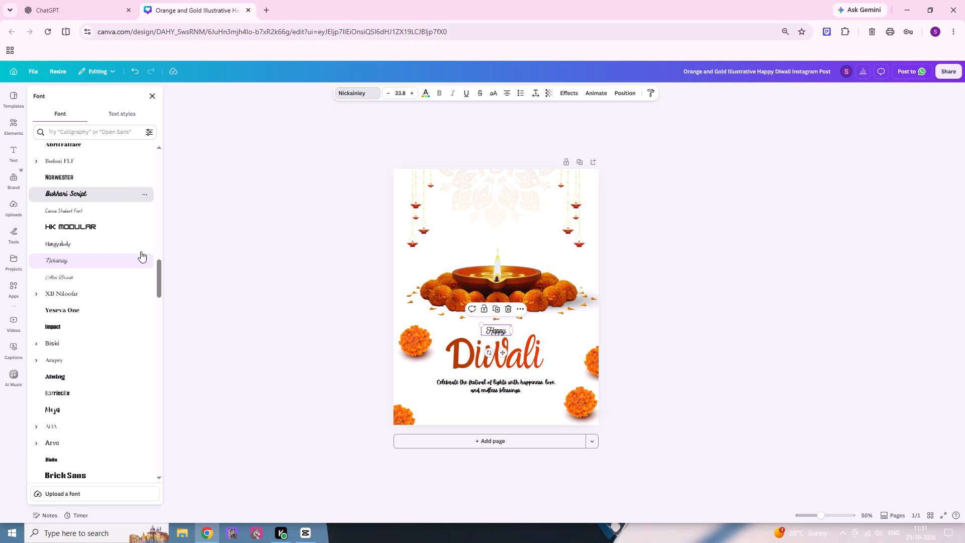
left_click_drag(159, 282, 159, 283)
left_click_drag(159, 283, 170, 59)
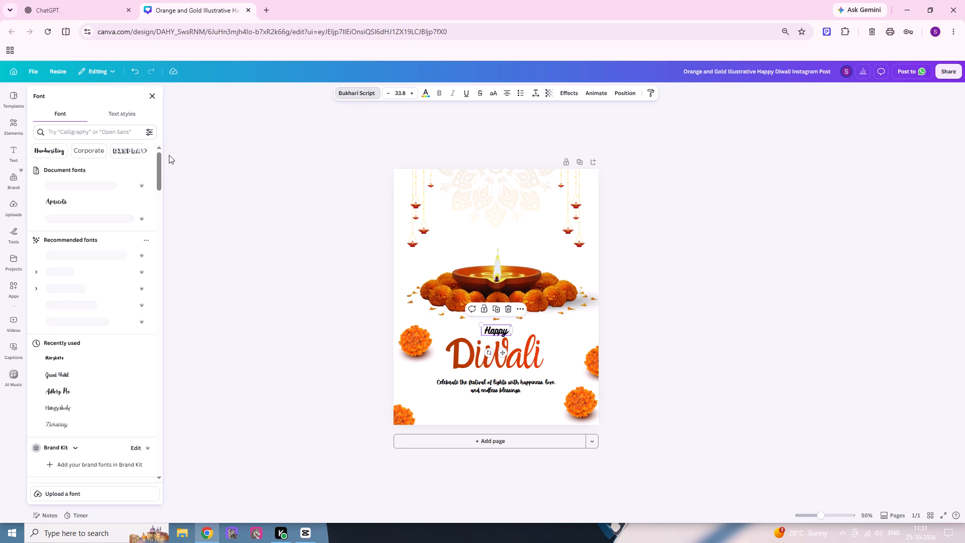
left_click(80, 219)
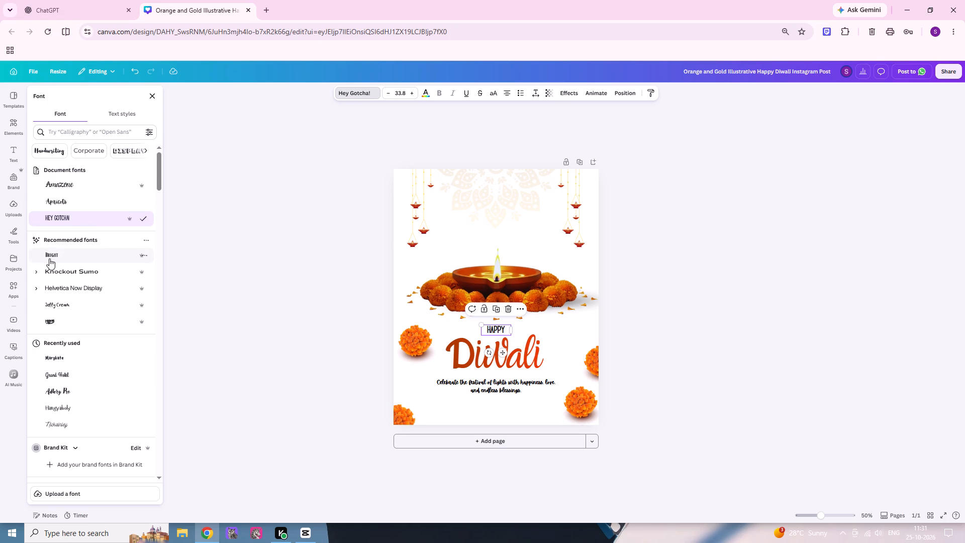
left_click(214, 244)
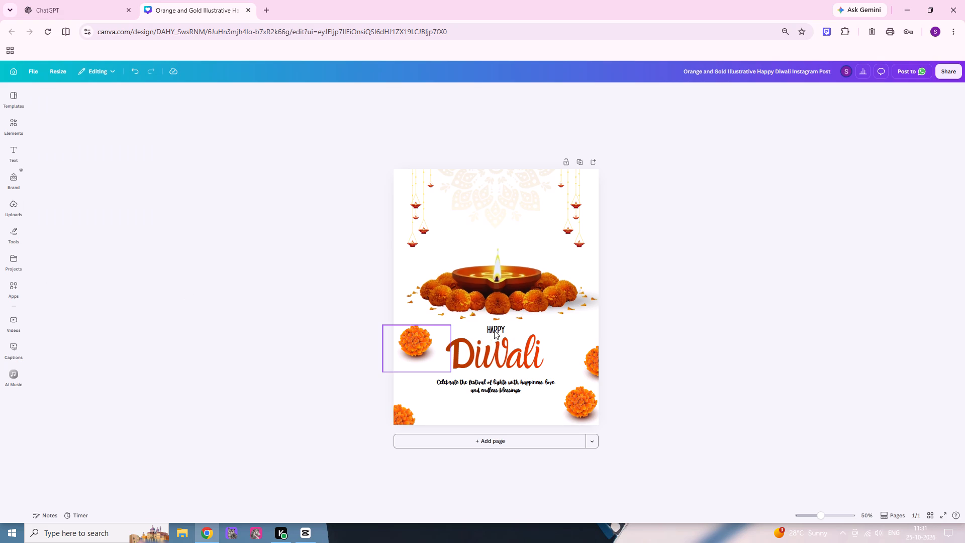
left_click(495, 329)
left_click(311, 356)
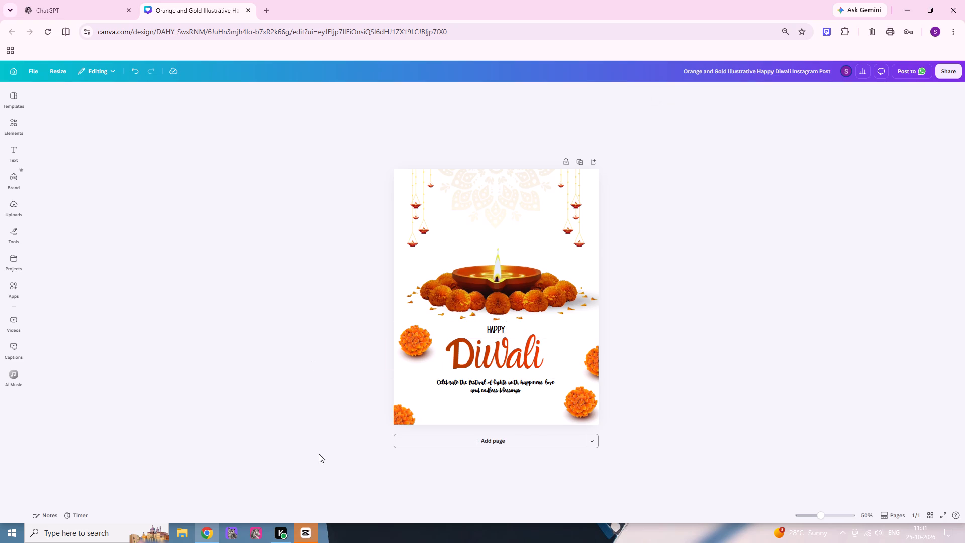
Switch to CapCut, leave the 1024 project for the home page, create a new project, and return to the Canva design.
left_click(308, 530)
left_click(642, 407)
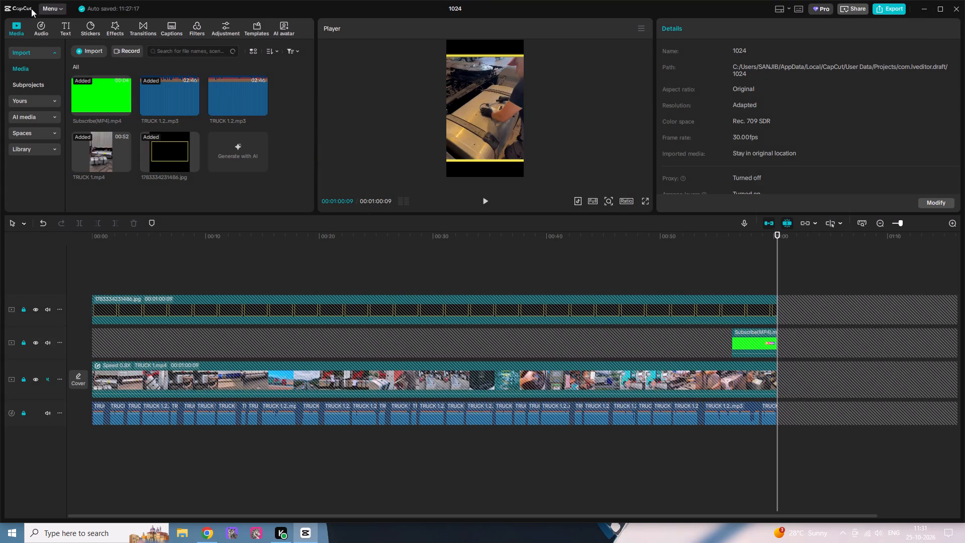
left_click(46, 8)
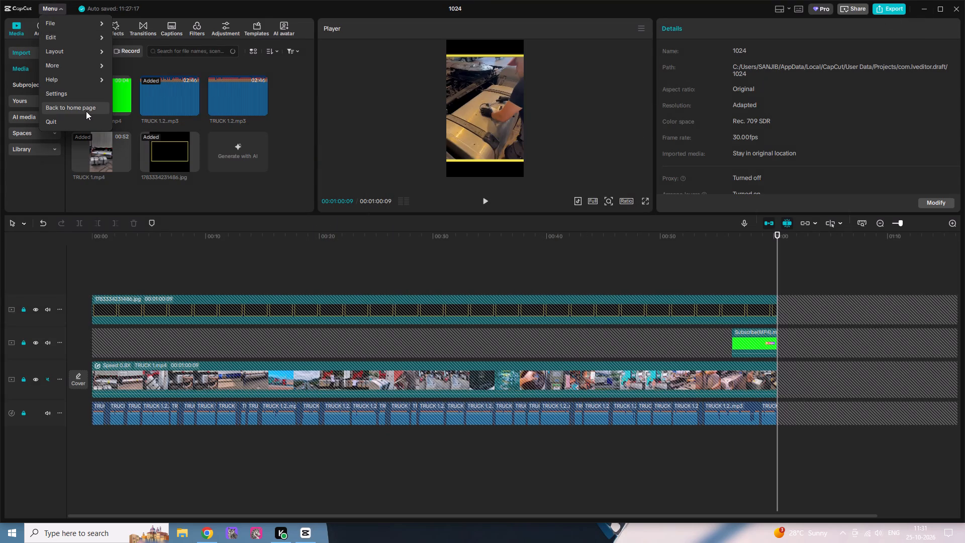
left_click(86, 111)
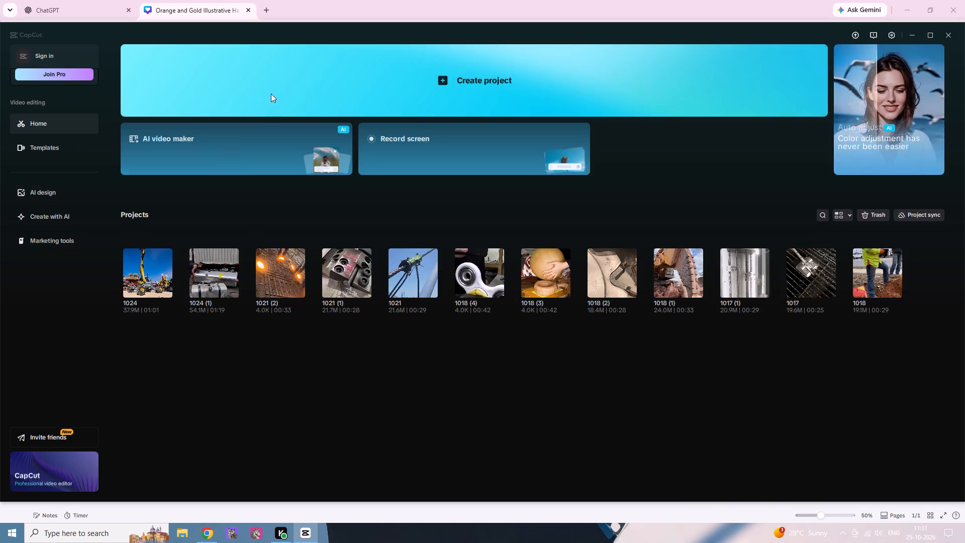
left_click(271, 93)
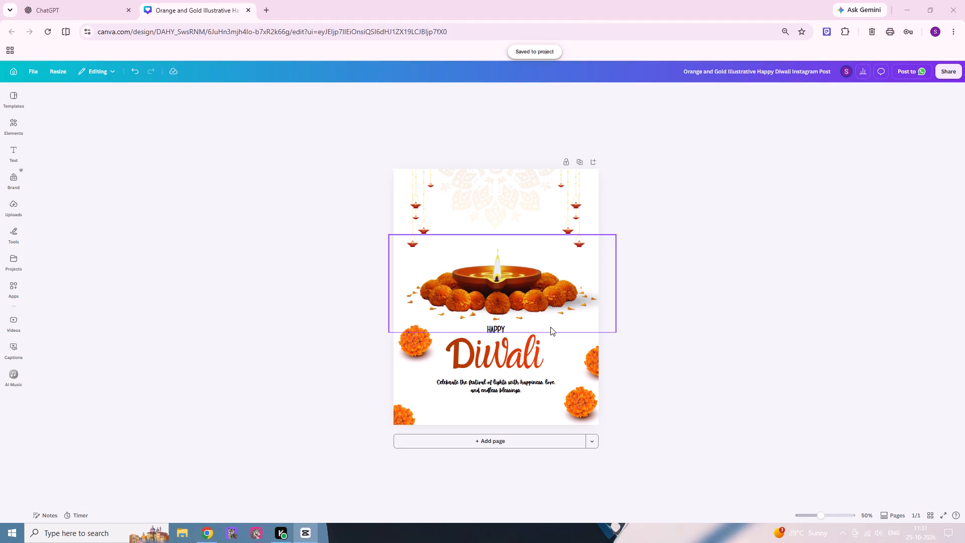
left_click(920, 9)
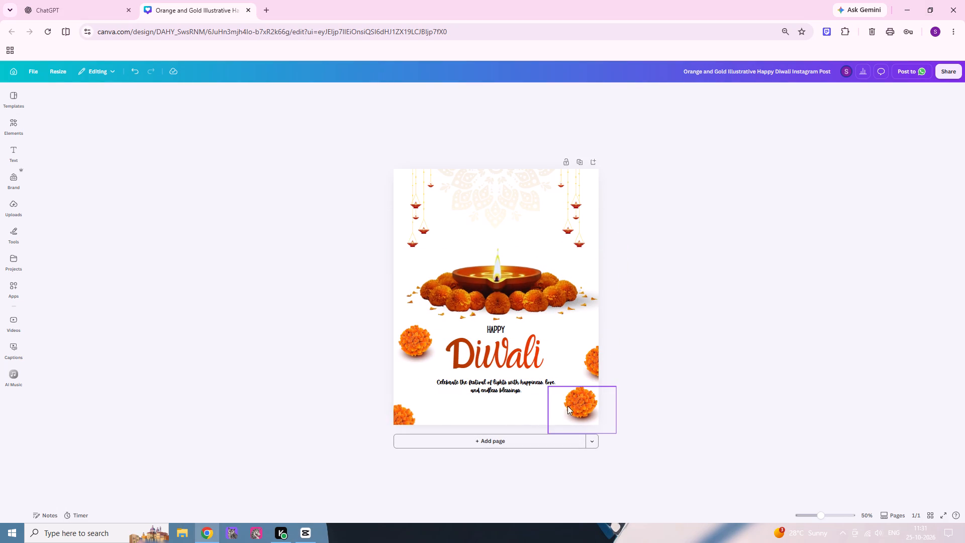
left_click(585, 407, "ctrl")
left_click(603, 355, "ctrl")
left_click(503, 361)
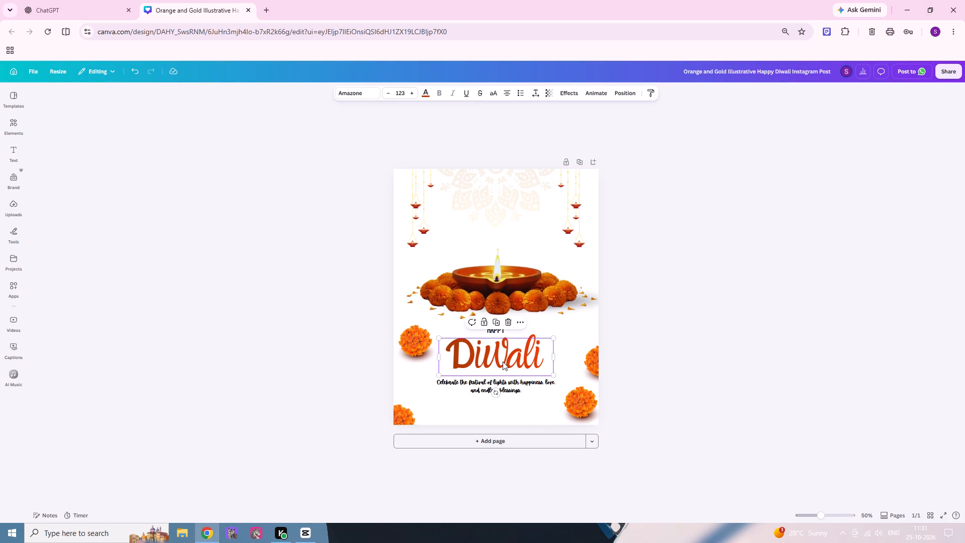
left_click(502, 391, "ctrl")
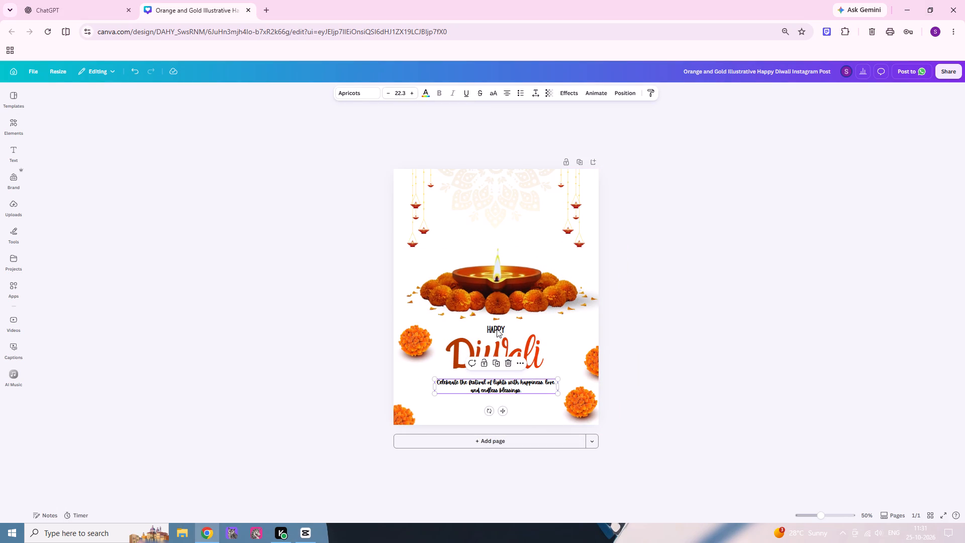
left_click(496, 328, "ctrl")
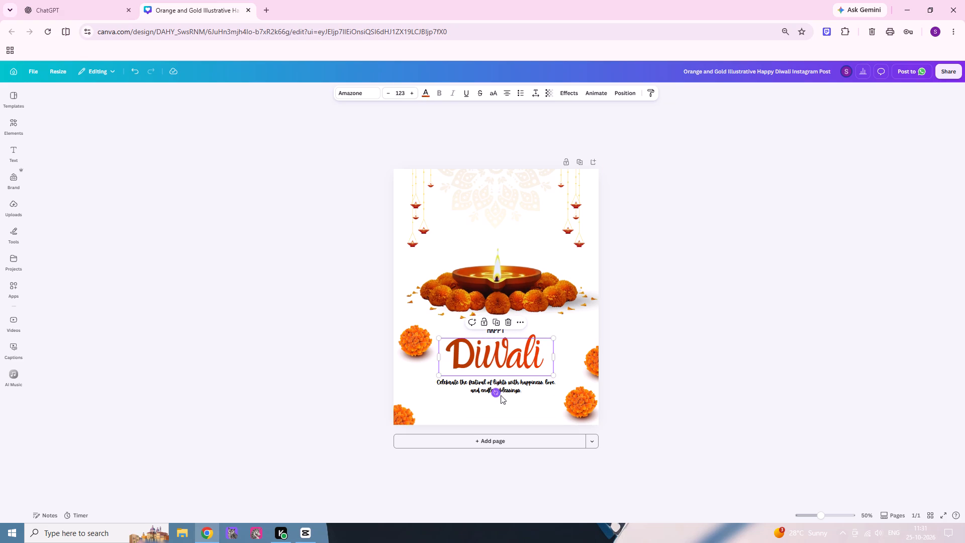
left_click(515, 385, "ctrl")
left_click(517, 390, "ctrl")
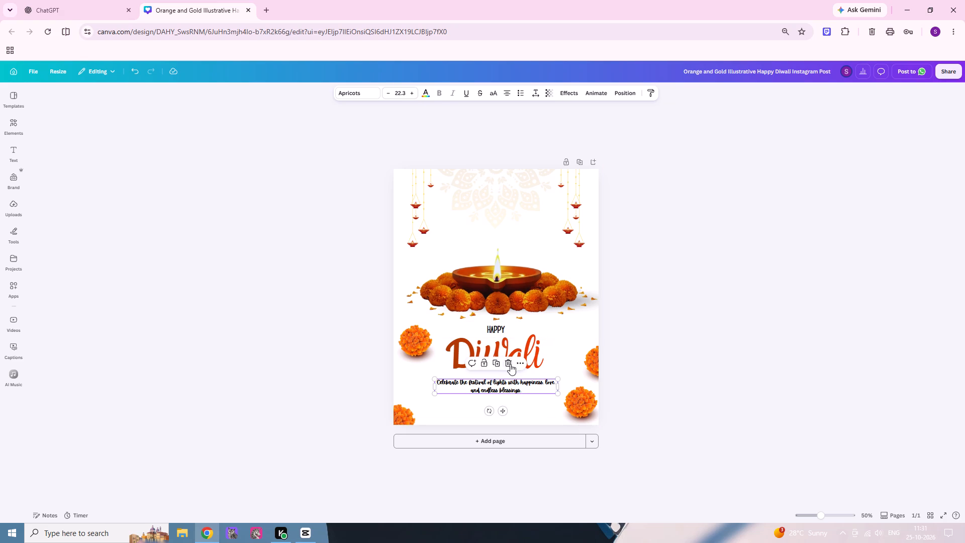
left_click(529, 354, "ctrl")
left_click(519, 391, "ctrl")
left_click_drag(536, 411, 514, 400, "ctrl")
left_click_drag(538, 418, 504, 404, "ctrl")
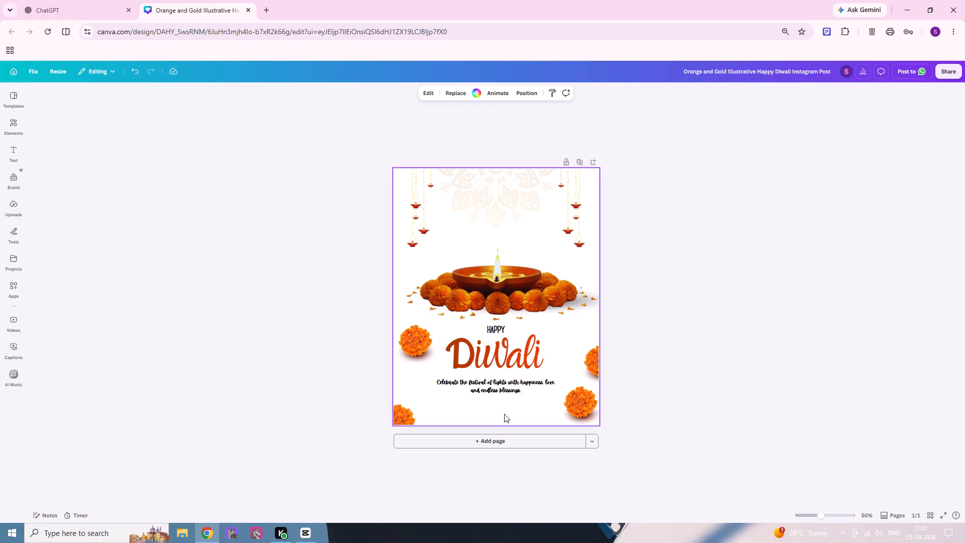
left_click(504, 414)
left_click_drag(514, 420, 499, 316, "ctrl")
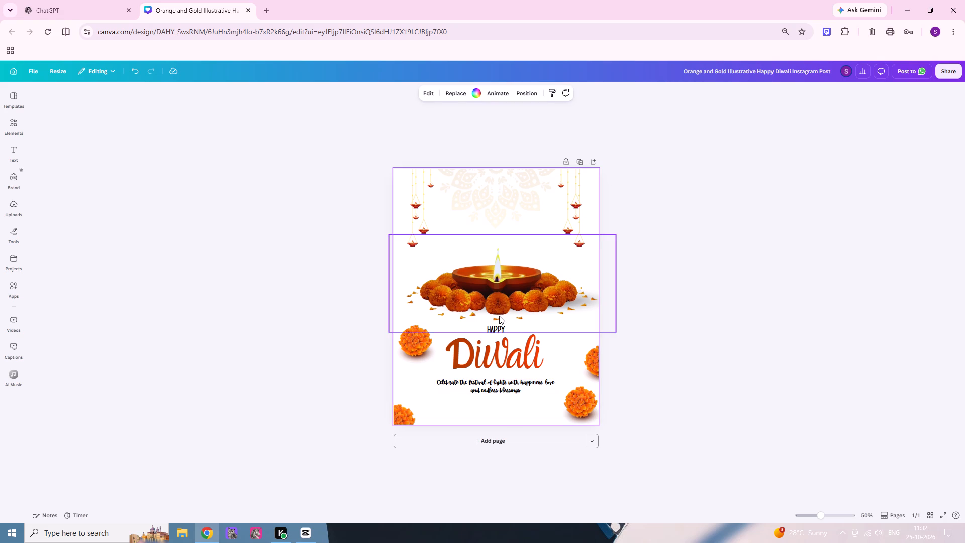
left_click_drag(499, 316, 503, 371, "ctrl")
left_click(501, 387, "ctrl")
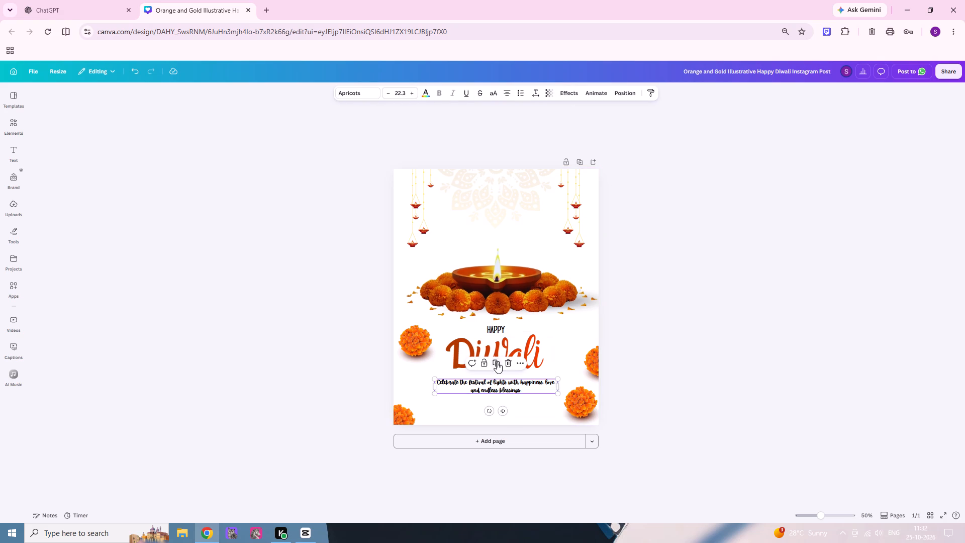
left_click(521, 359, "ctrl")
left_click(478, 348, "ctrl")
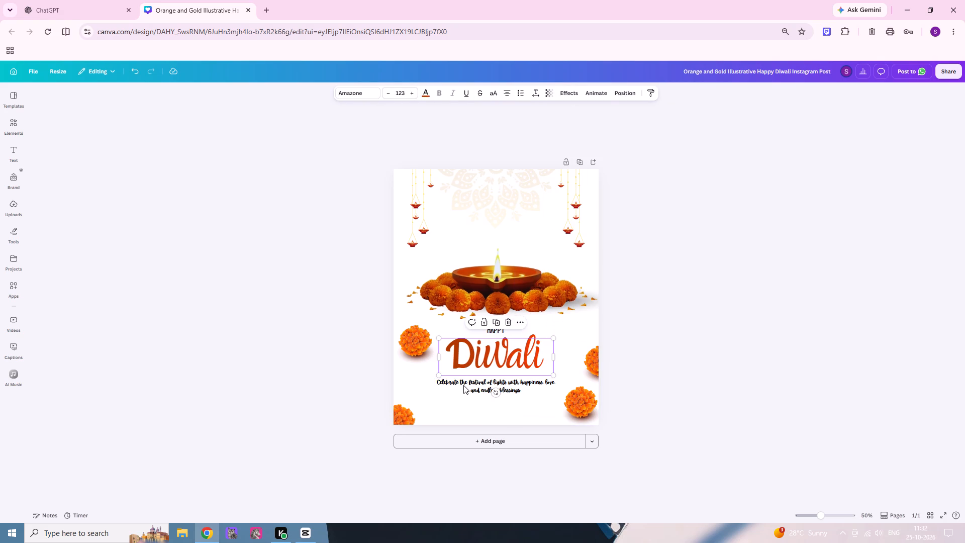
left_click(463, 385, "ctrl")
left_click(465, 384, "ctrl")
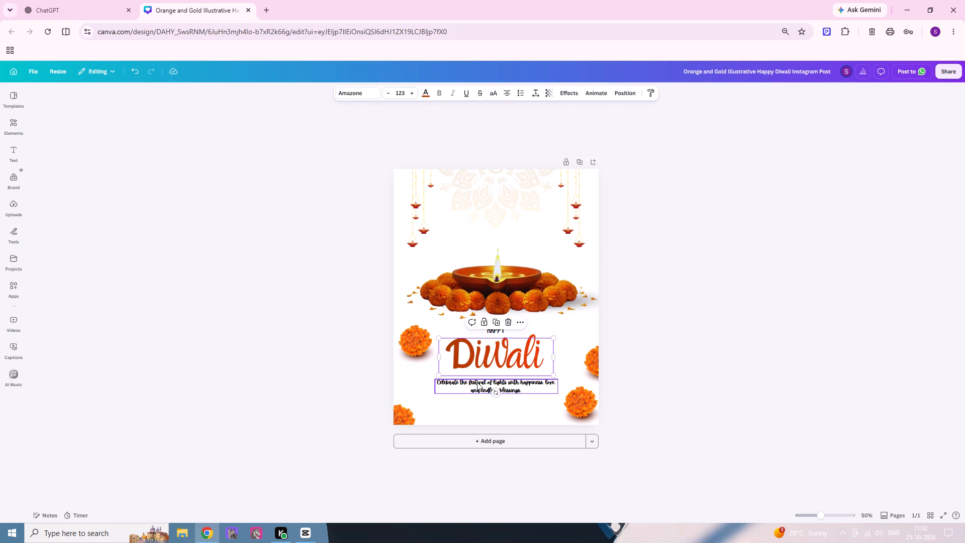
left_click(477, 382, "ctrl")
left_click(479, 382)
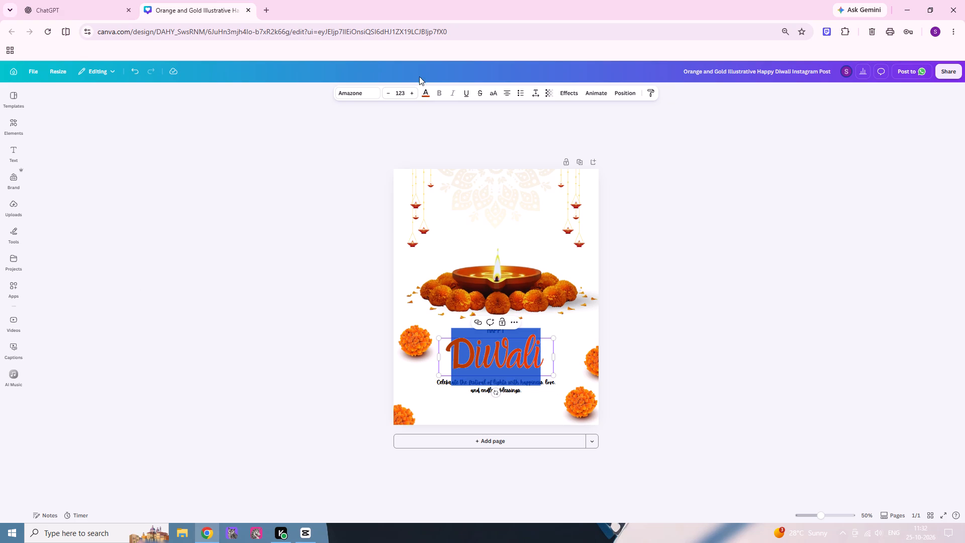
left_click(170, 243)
Animate the "Diwali" title with Clarify on enter, at maximum speed and with the movement raised to about half.
left_click(471, 354)
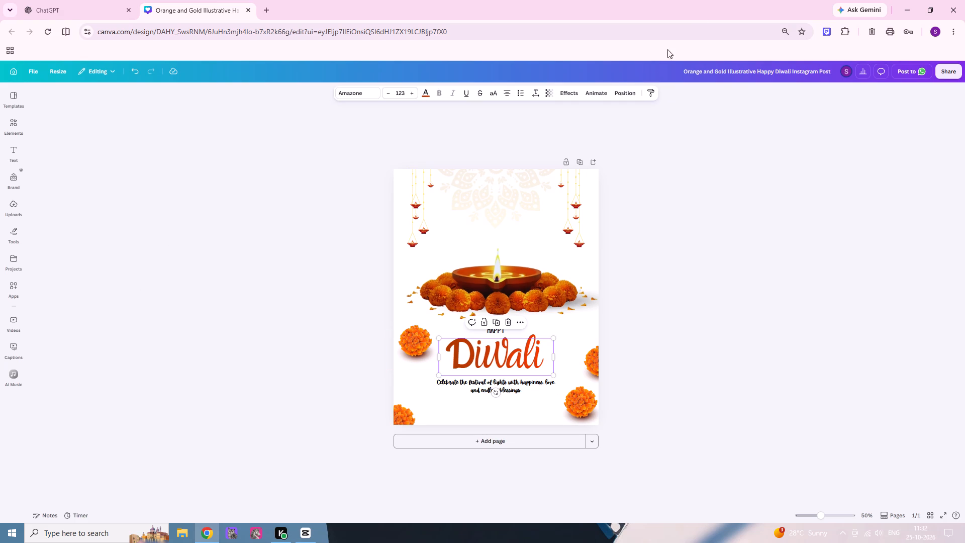
left_click(601, 91)
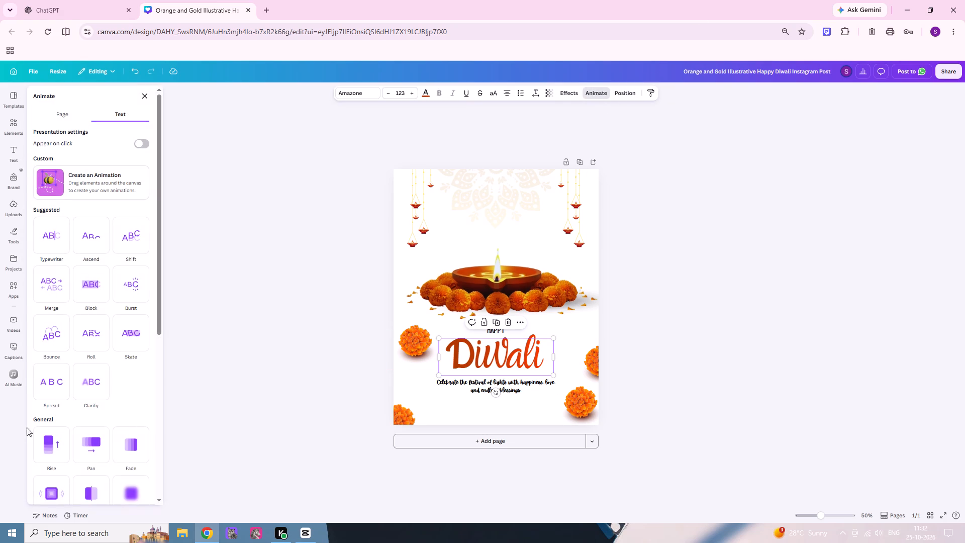
left_click(98, 387)
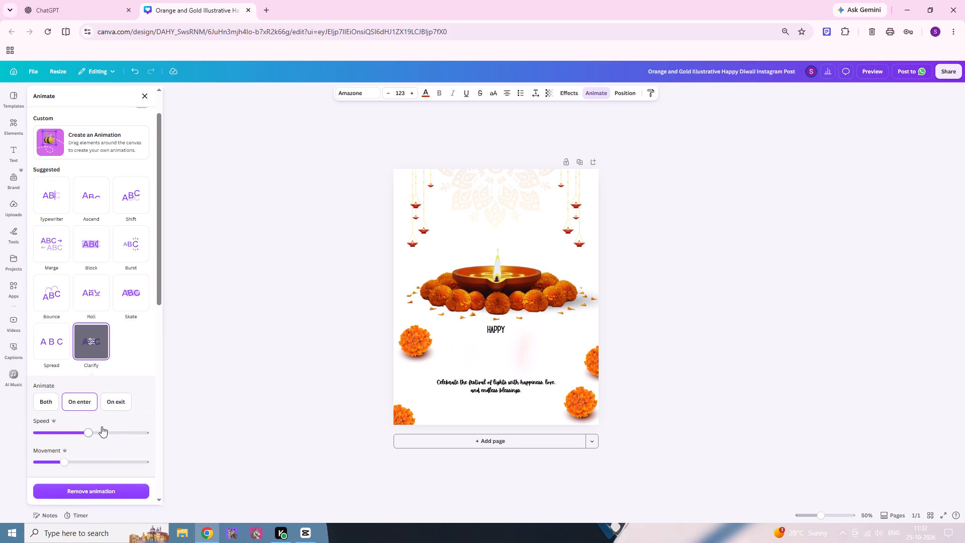
left_click_drag(94, 436, 129, 436)
left_click_drag(128, 435, 185, 434)
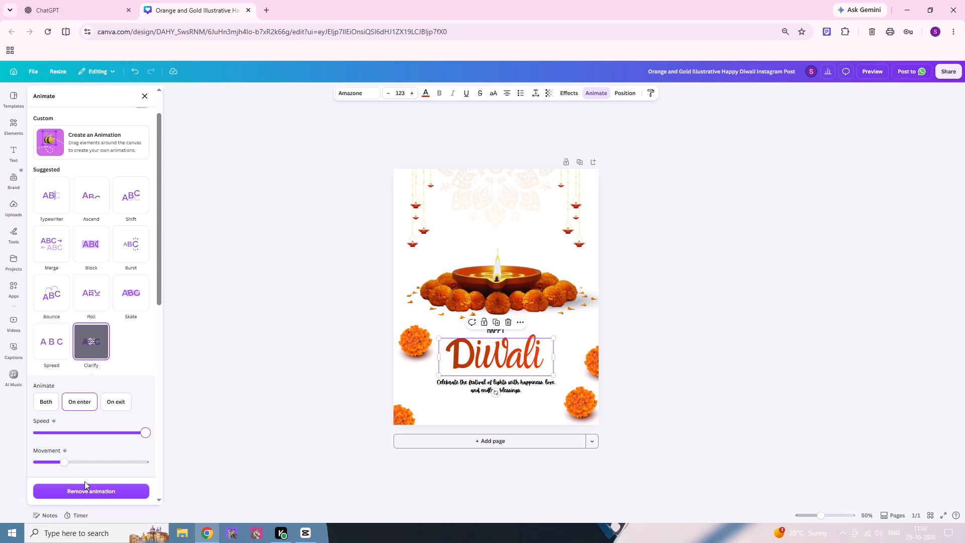
left_click_drag(62, 463, 92, 466)
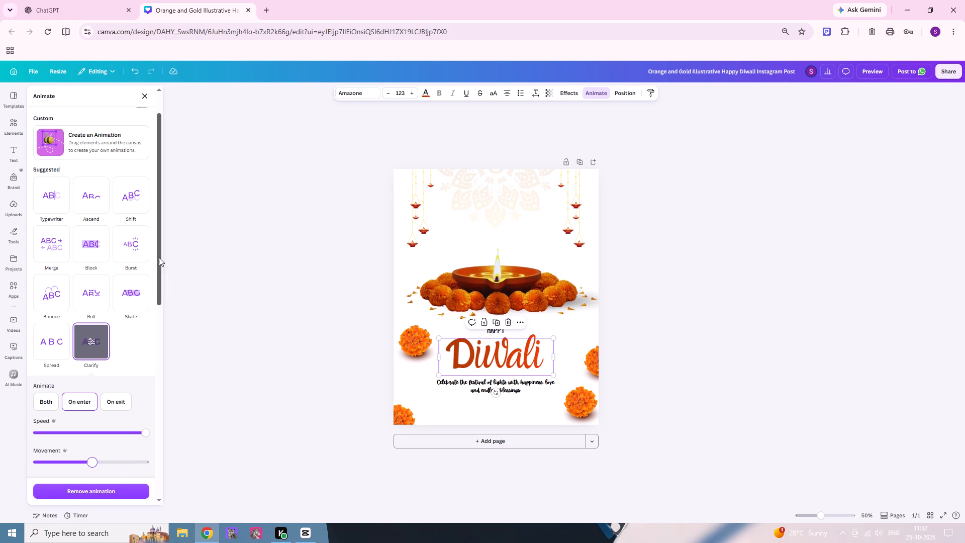
Animate the tagline below the title with Clarify on enter at maximum speed.
left_click(475, 388)
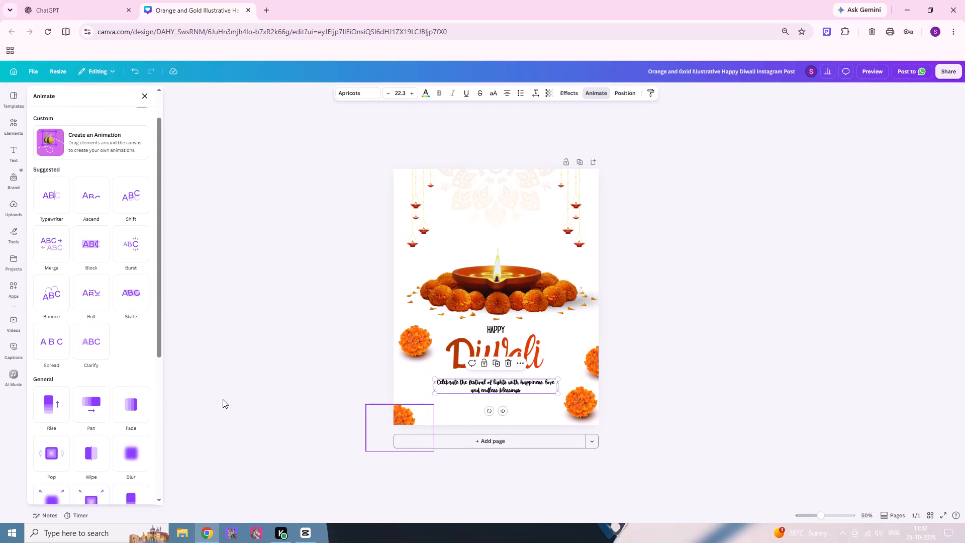
left_click(96, 348)
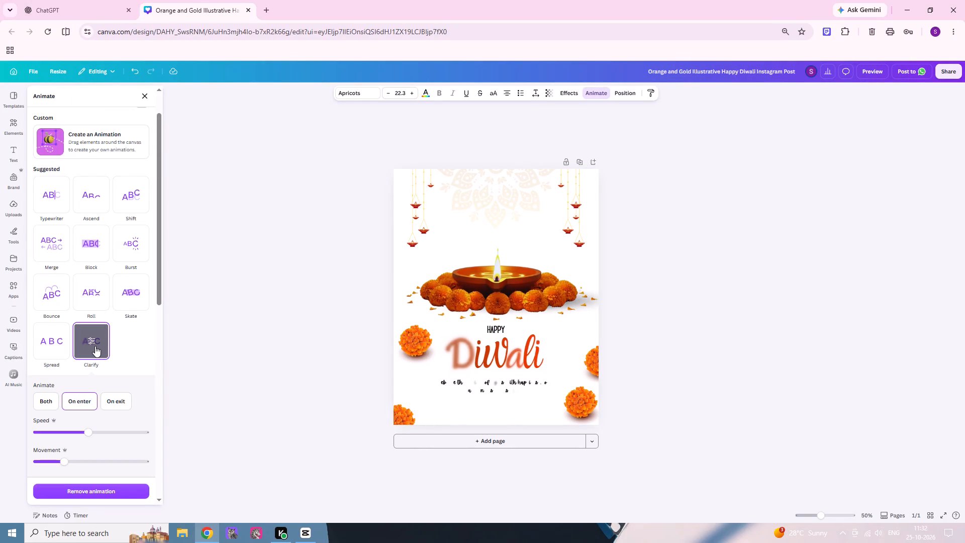
left_click_drag(89, 437, 189, 437)
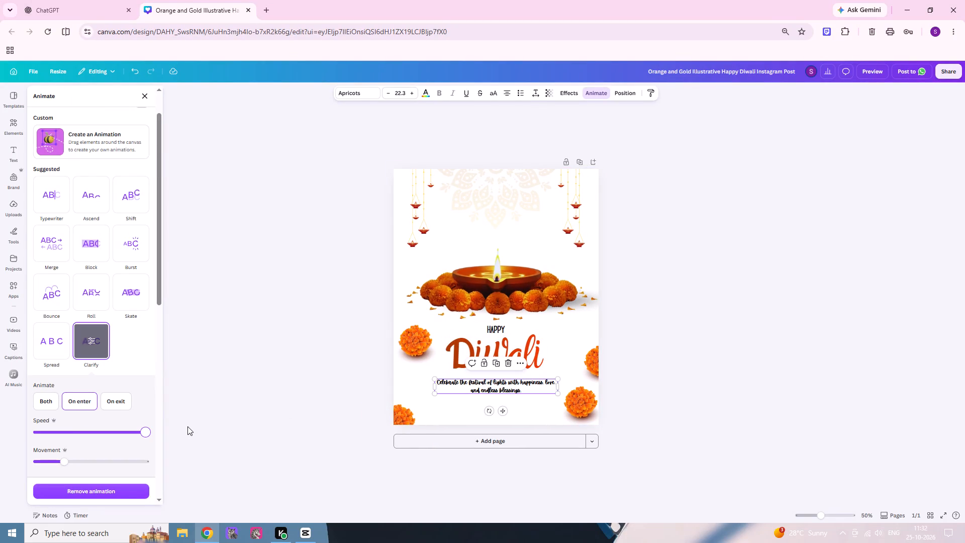
Animate the word "Happy" with Clarify on enter at maximum speed.
left_click(497, 327)
left_click(90, 347)
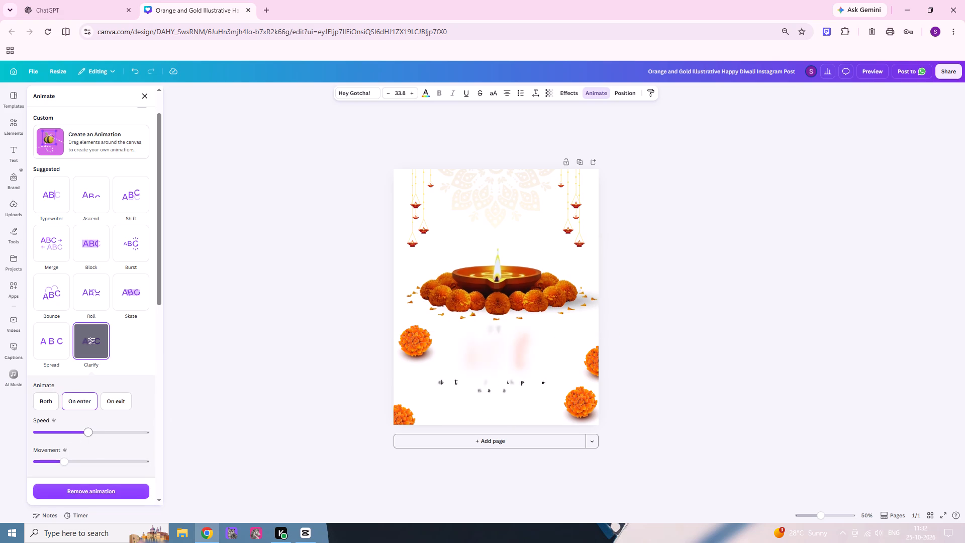
left_click_drag(87, 431, 186, 430)
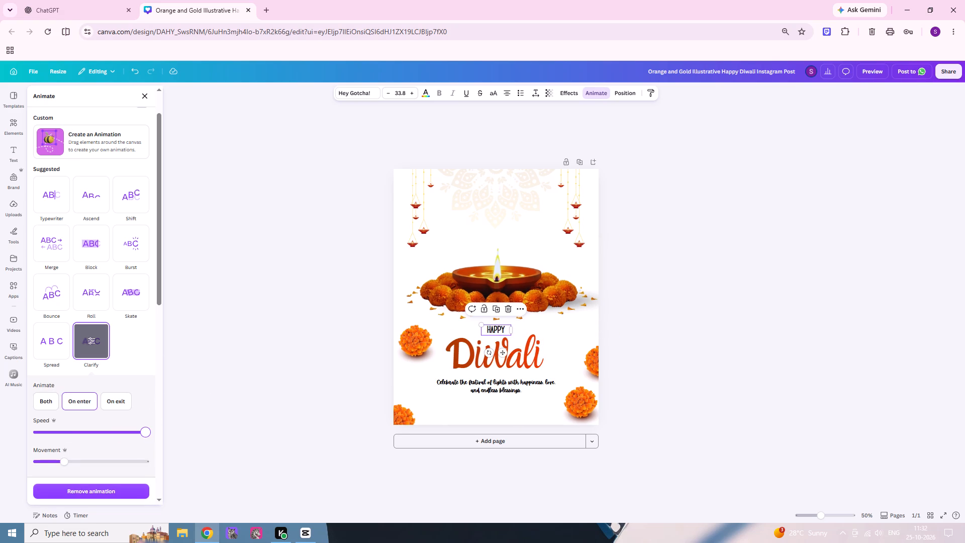
left_click(242, 395)
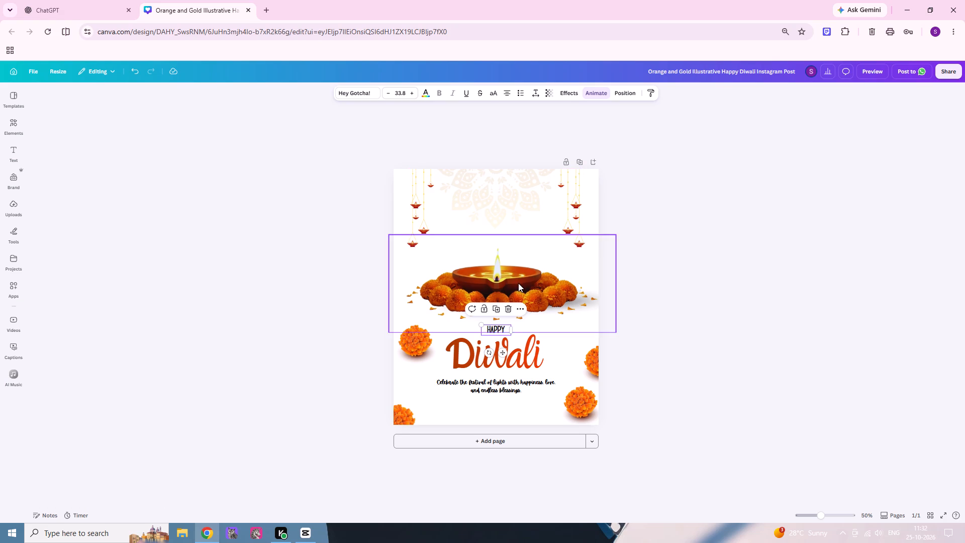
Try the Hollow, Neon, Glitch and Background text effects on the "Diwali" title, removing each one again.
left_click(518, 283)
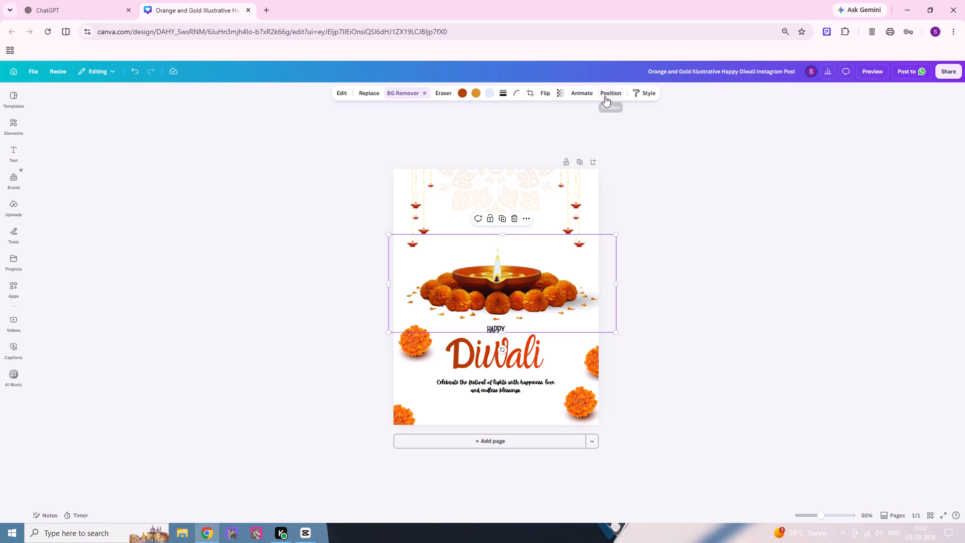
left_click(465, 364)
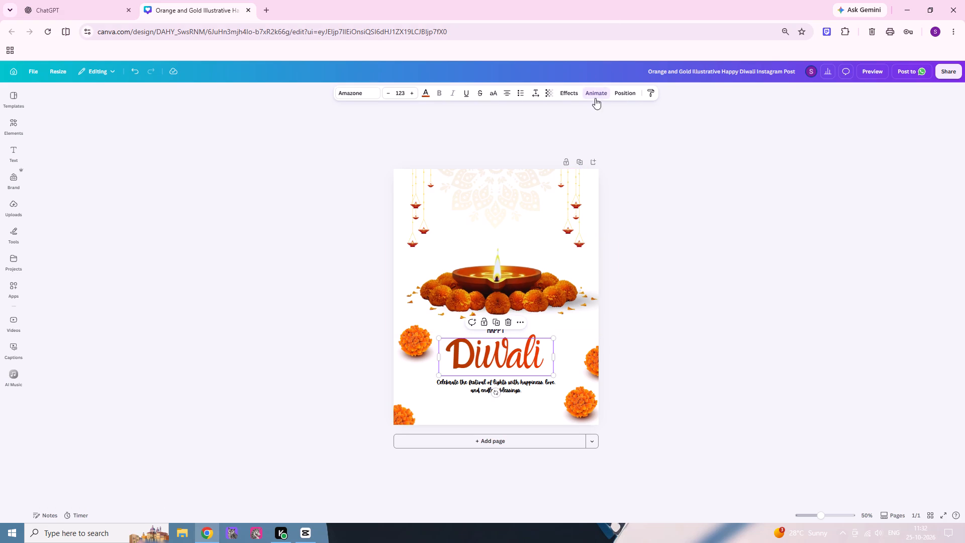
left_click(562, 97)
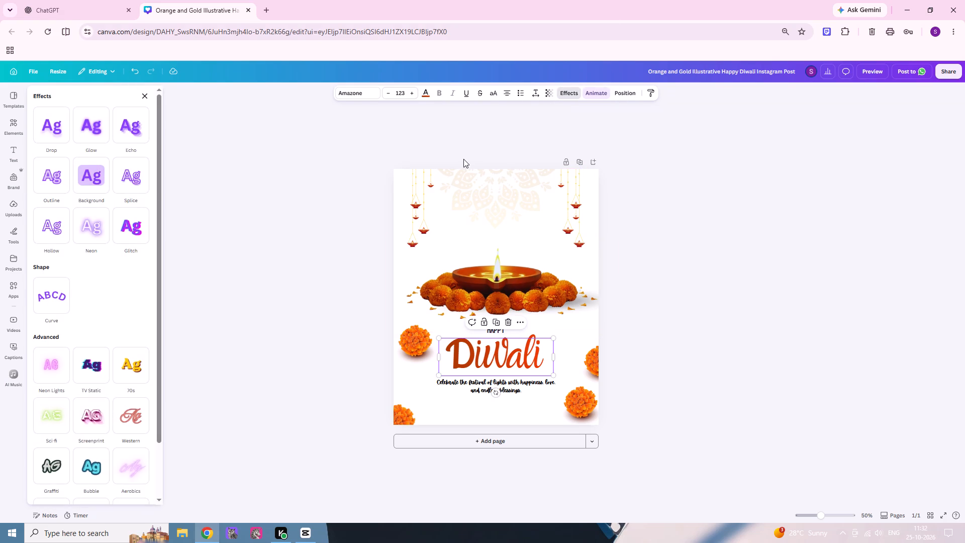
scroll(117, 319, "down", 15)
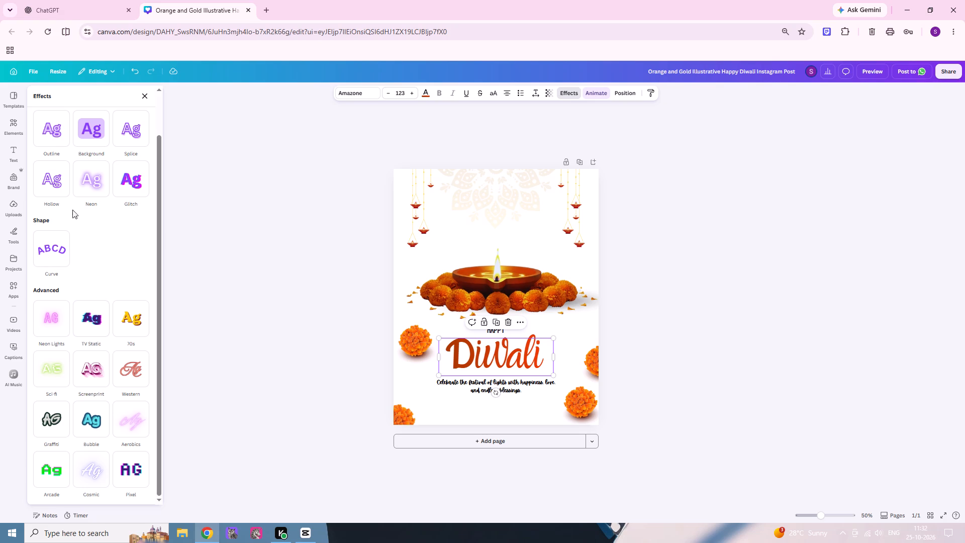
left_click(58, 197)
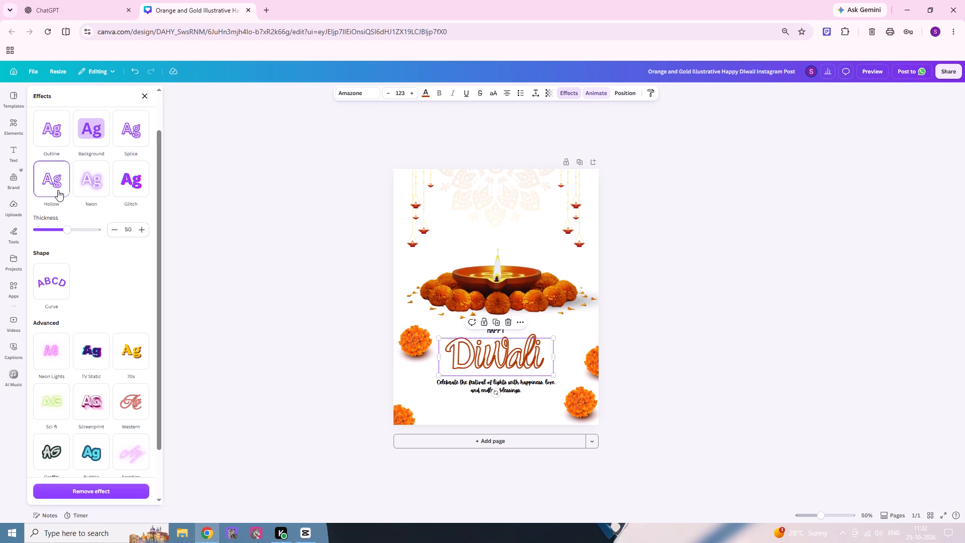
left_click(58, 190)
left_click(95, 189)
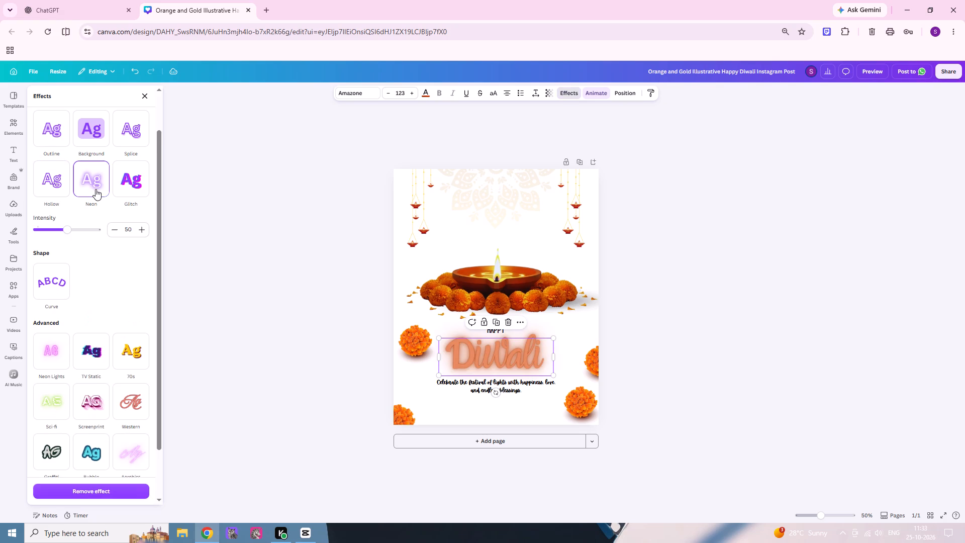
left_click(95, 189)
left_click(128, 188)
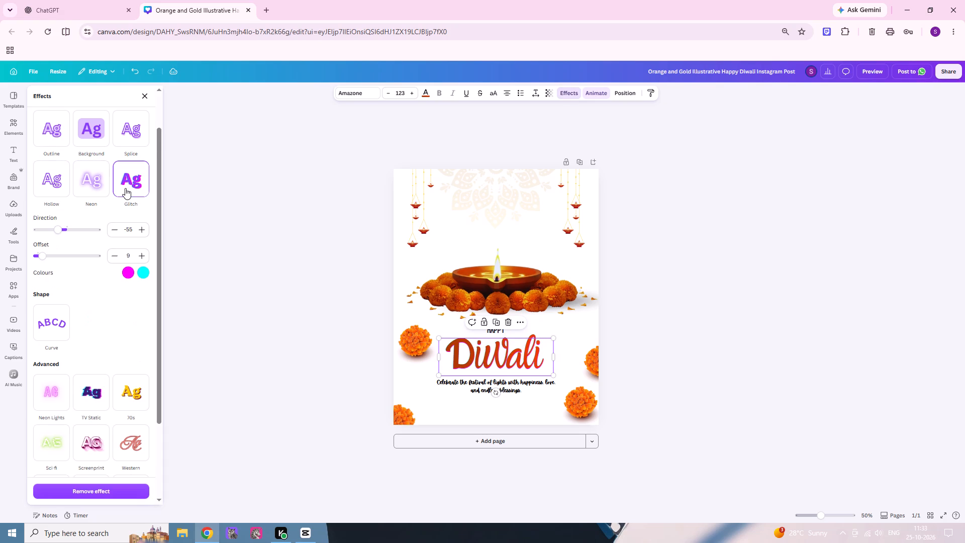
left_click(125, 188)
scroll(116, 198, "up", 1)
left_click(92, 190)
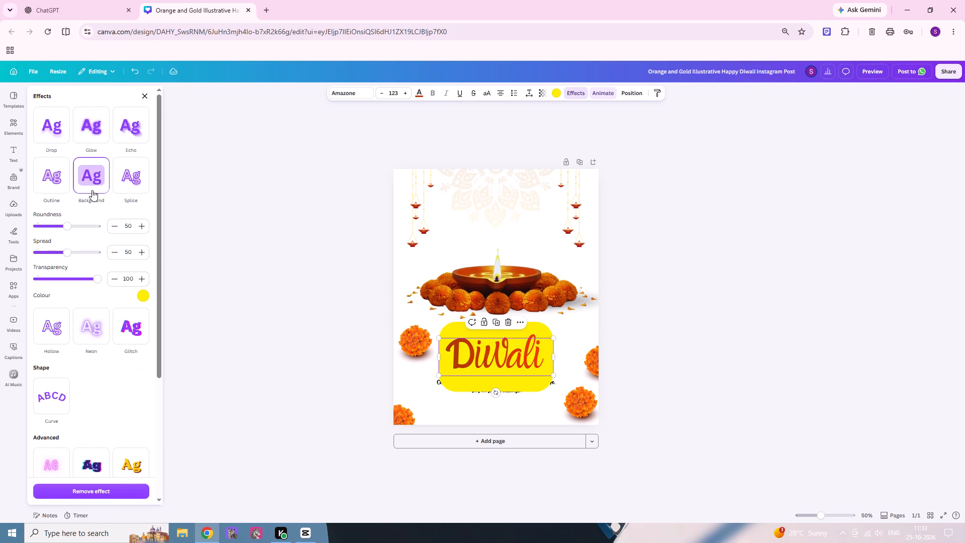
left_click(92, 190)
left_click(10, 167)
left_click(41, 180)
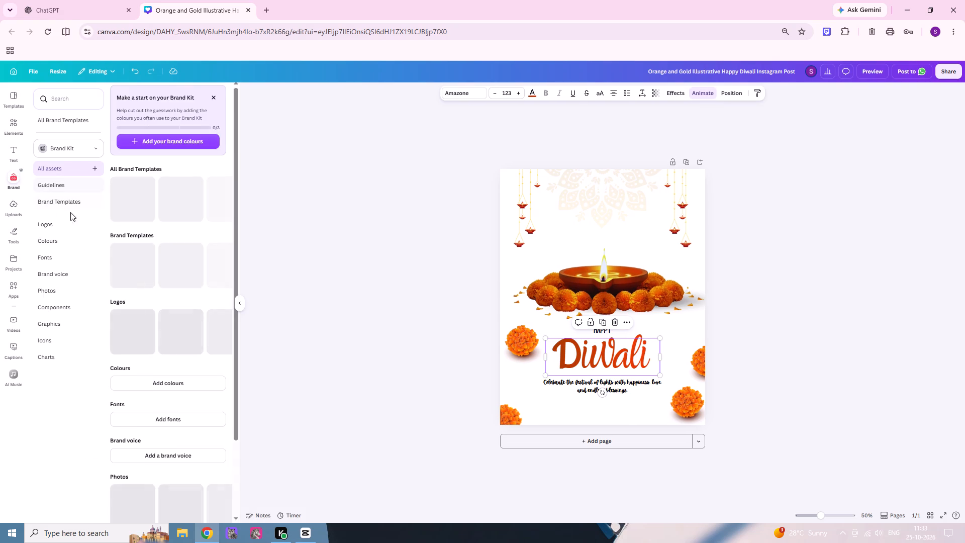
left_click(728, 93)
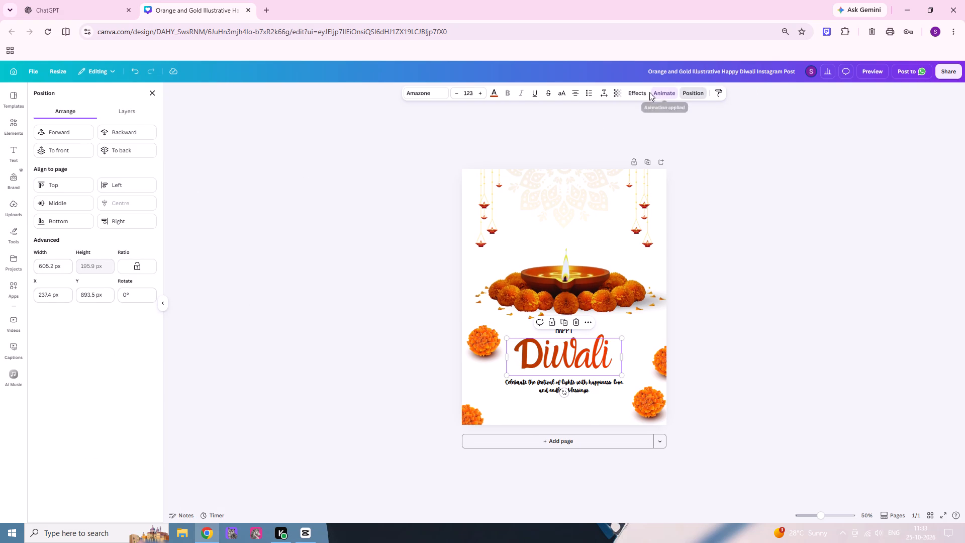
Preview the photo animations on the diya and marigold image and apply Breathe to it.
left_click(580, 294)
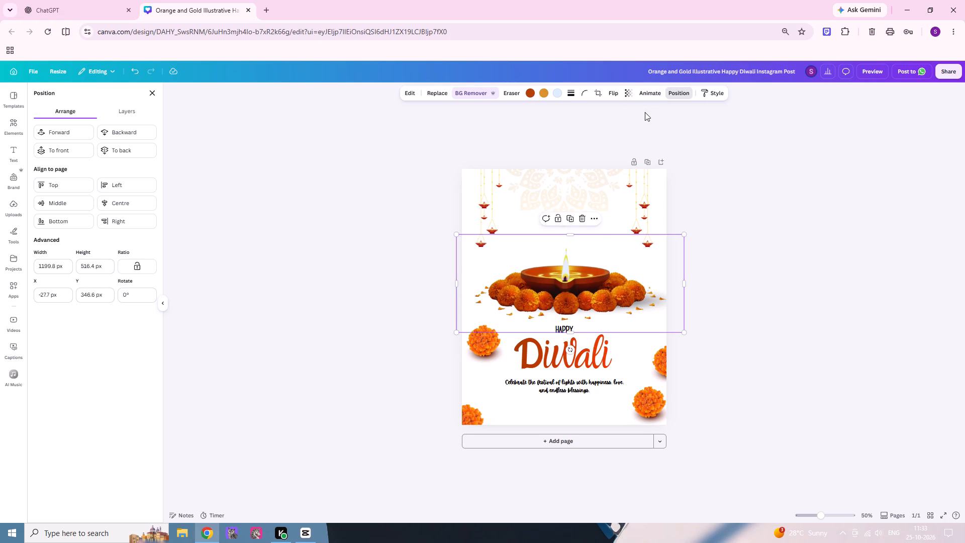
left_click(652, 99)
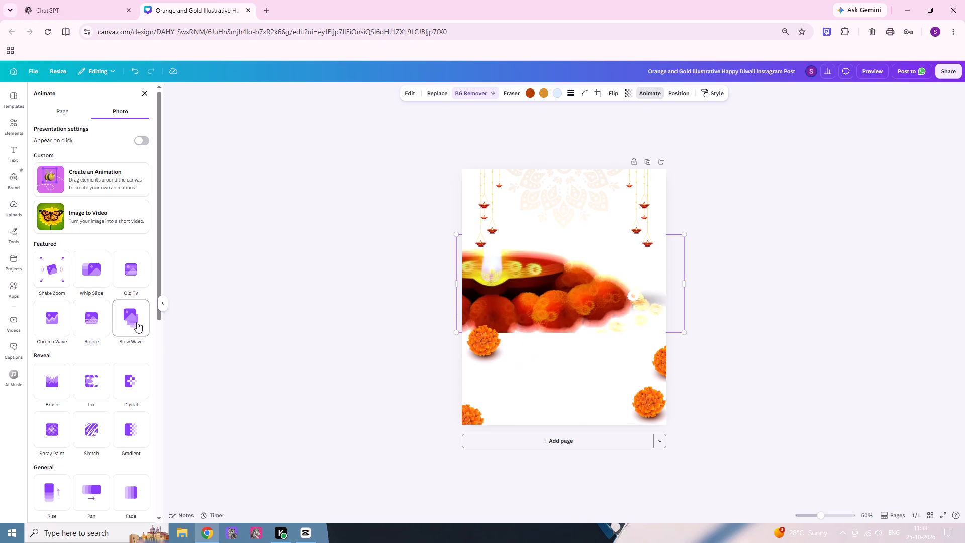
scroll(61, 381, "down", 1)
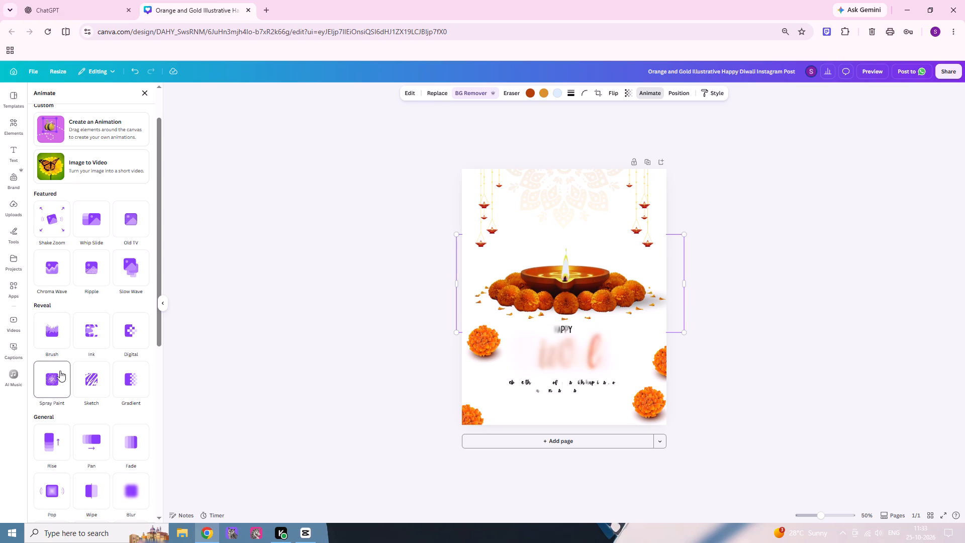
scroll(83, 371, "down", 1)
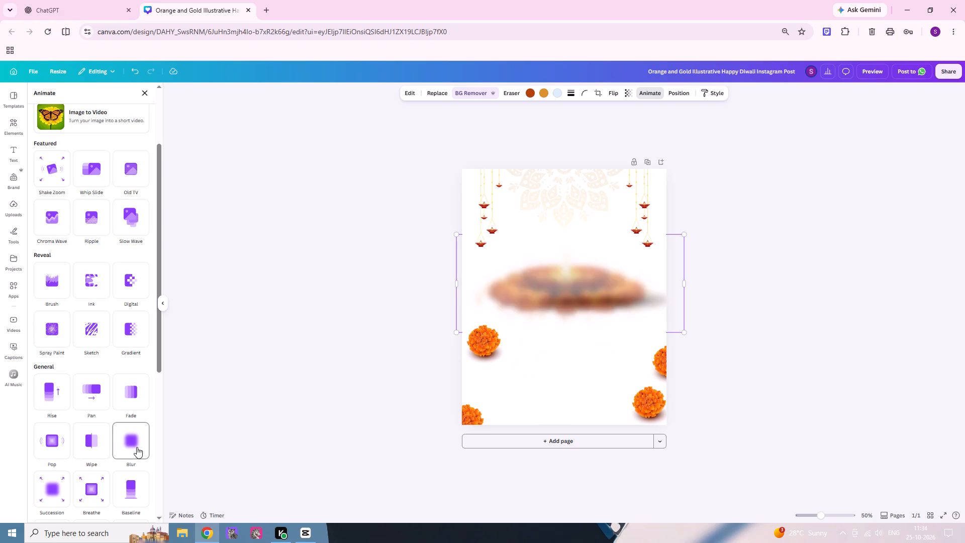
scroll(125, 449, "down", 1)
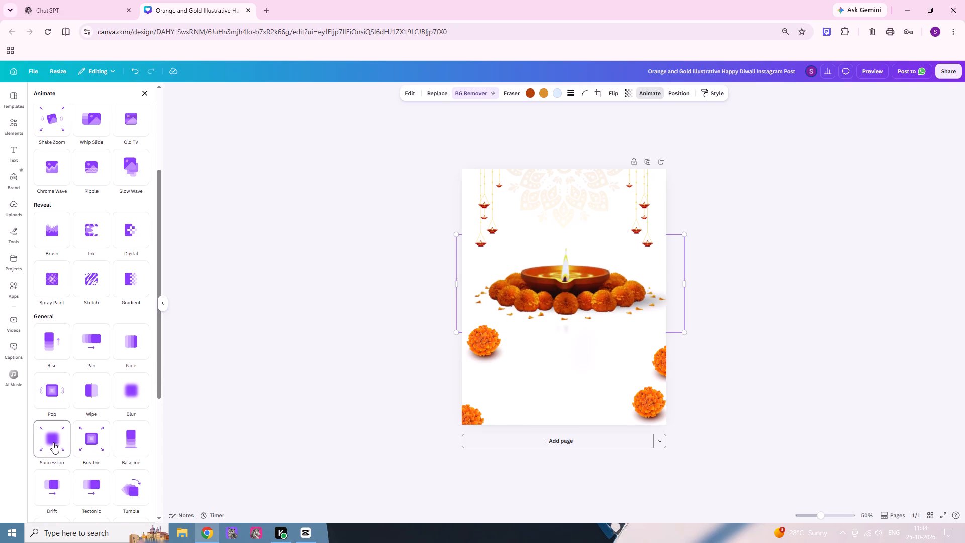
left_click(101, 437)
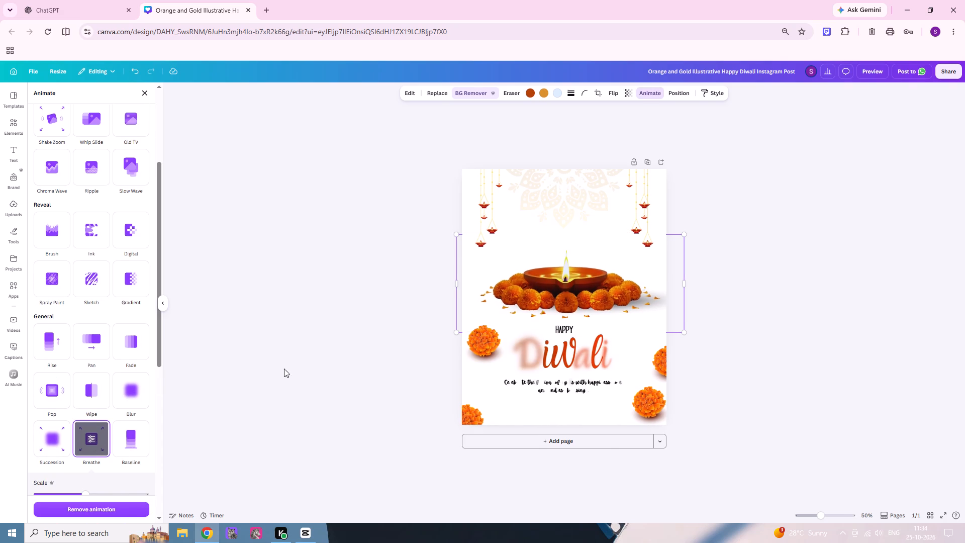
left_click(302, 366)
left_click(346, 193)
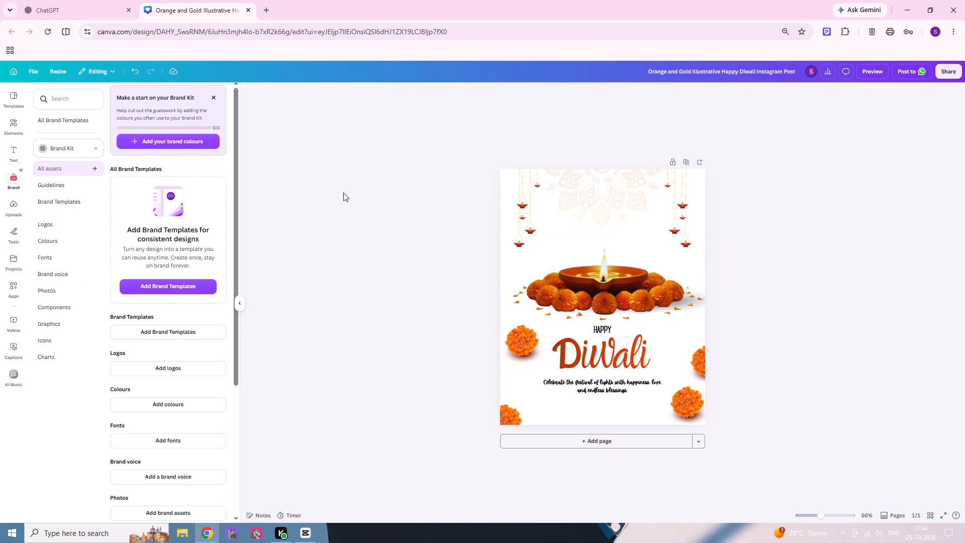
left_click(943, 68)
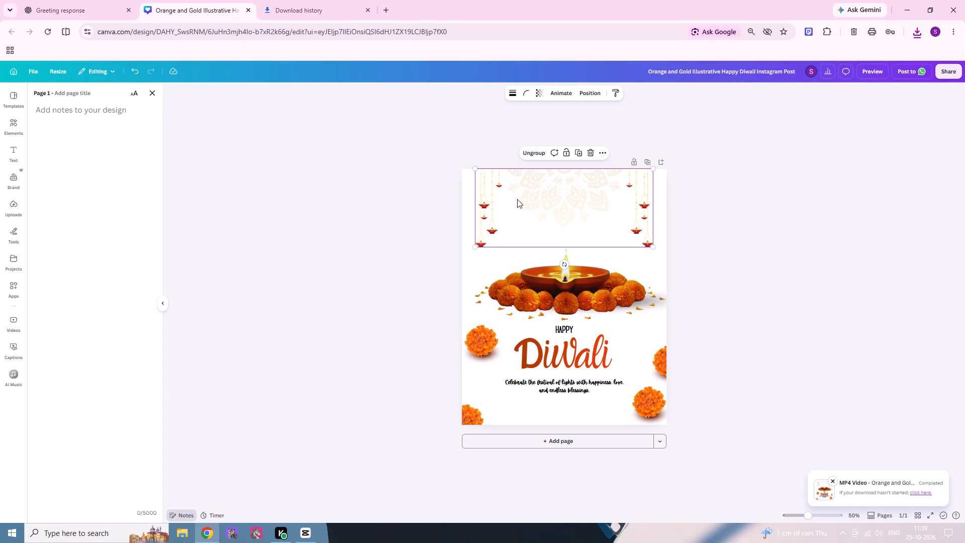
Add a new text box to the Diwali post and enter the initials "s.D" in it.
left_click(464, 148)
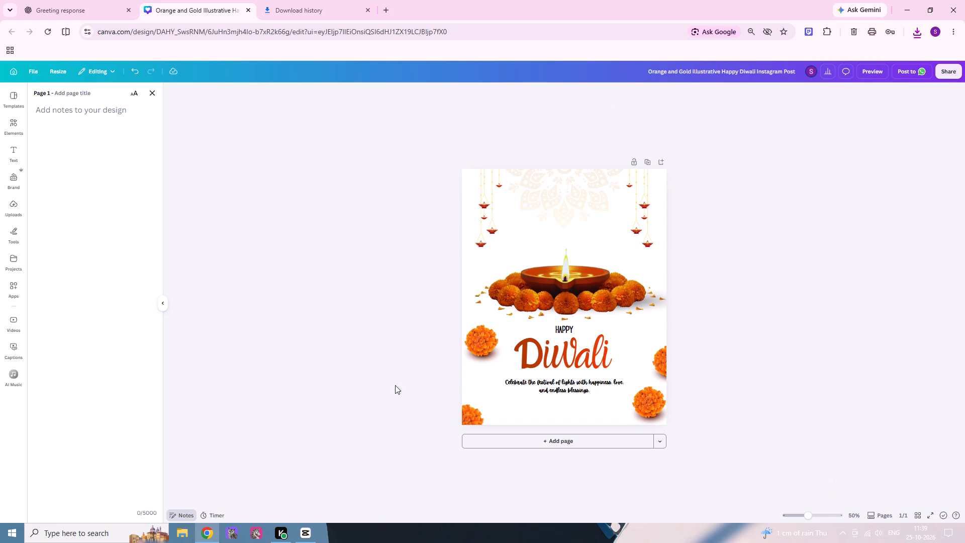
left_click(9, 150)
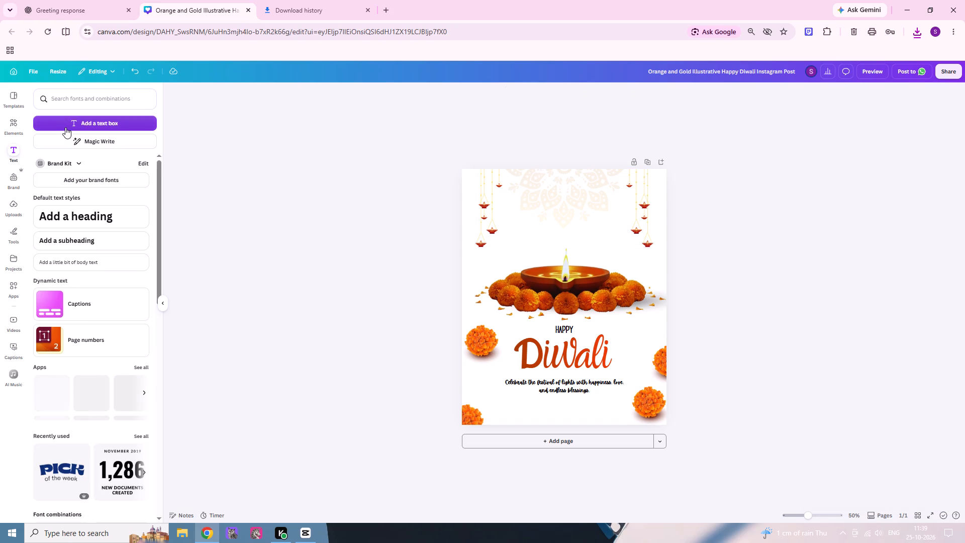
left_click(66, 123)
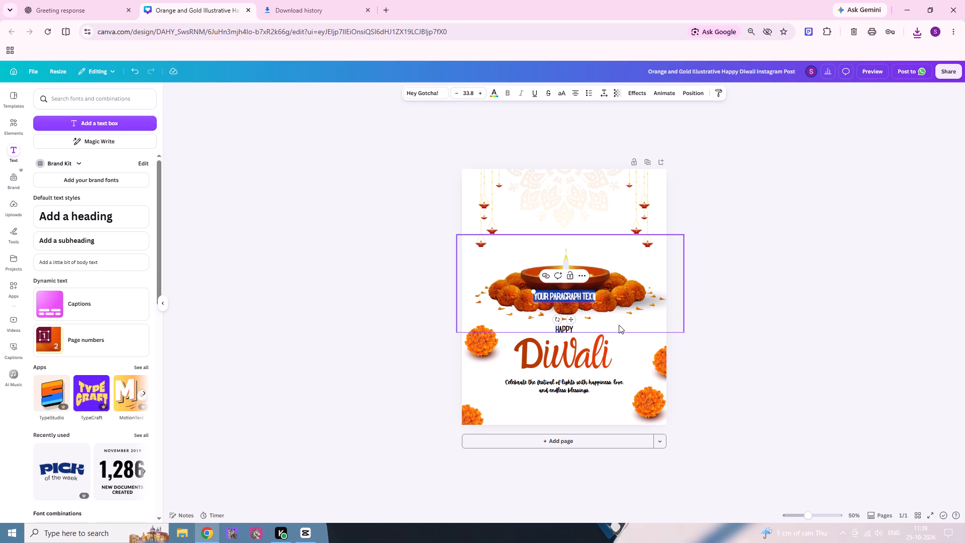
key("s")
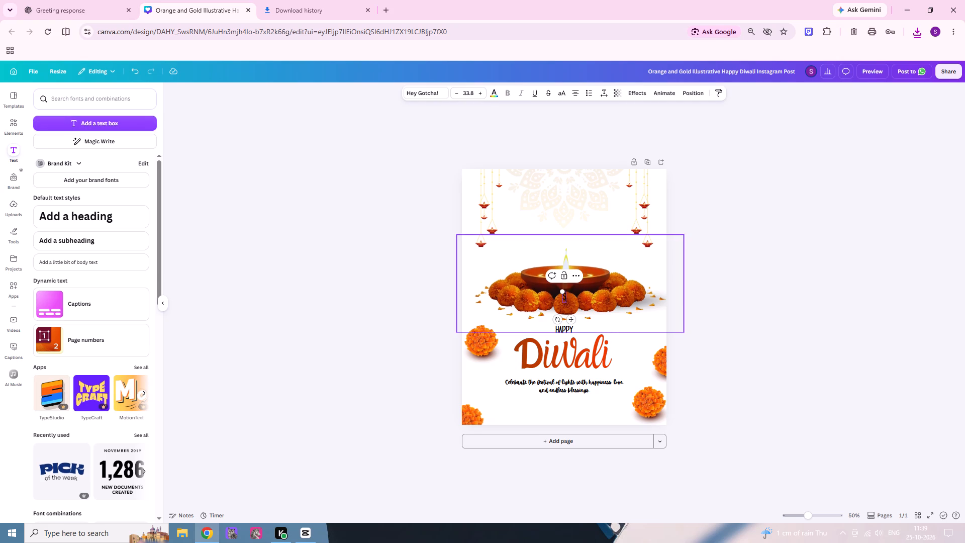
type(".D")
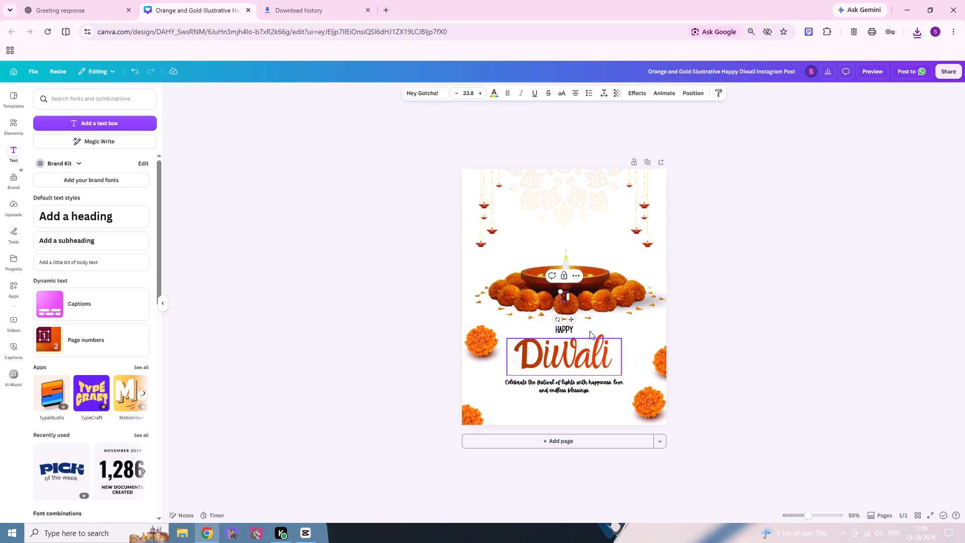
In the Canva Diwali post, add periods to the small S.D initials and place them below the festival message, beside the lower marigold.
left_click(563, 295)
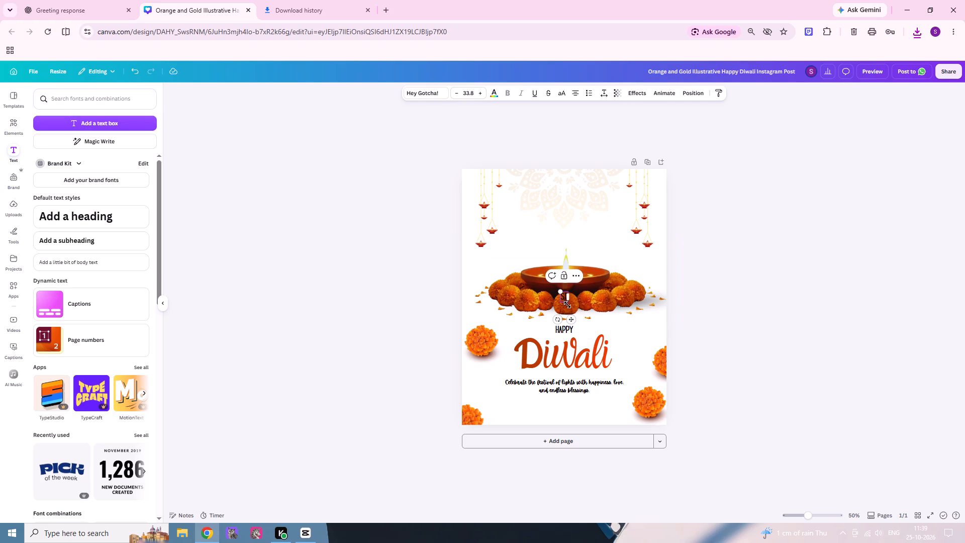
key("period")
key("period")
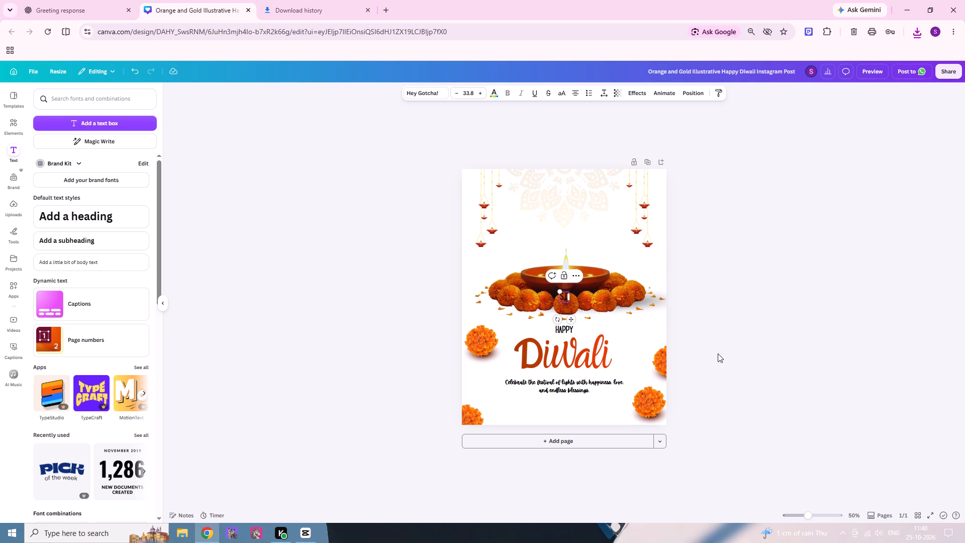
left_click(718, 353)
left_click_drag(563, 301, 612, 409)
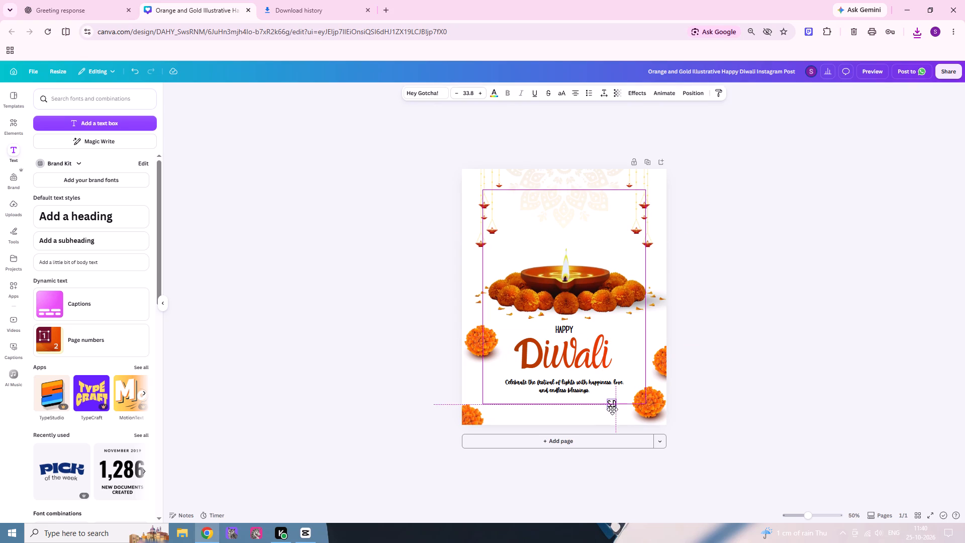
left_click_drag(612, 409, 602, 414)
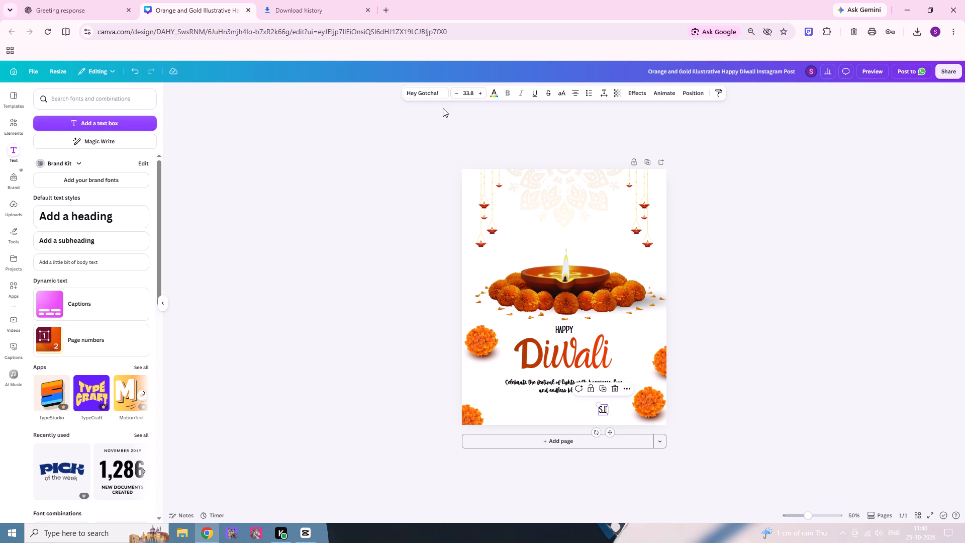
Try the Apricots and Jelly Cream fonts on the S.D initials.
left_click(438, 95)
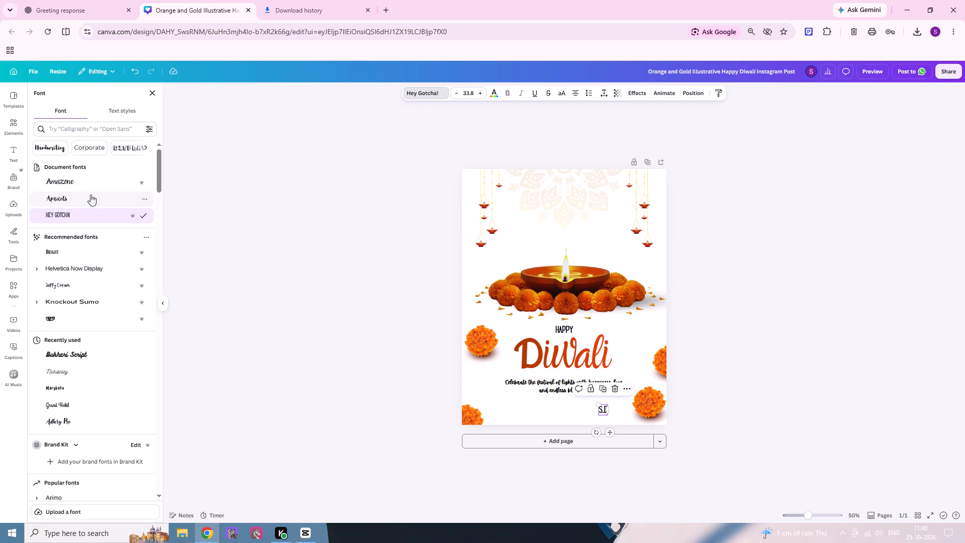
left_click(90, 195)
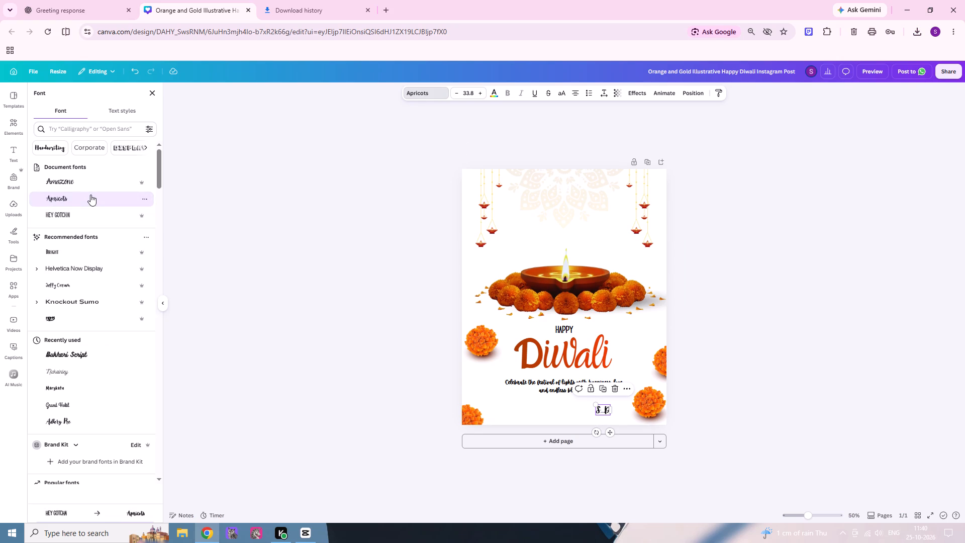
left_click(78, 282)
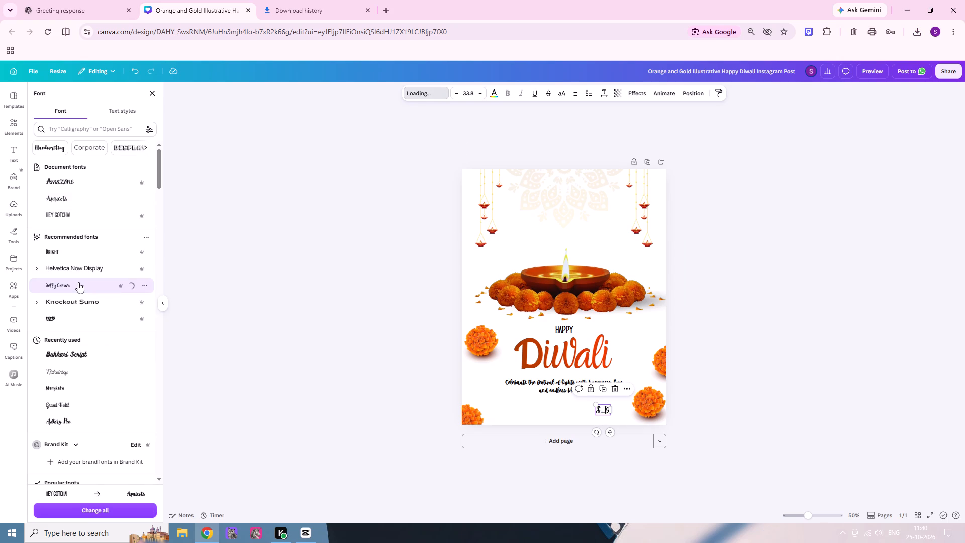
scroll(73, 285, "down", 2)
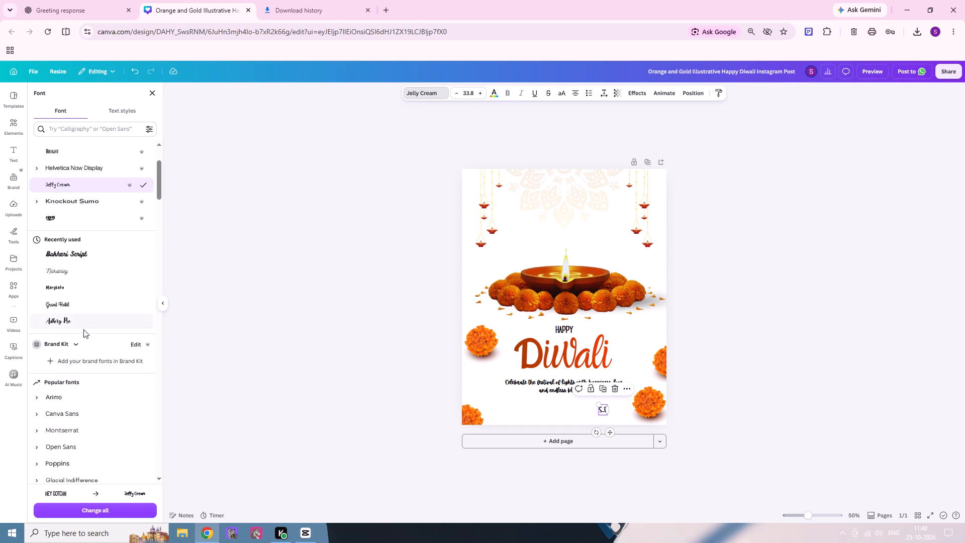
Delete the S.D initials from below the festival message on the Diwali post.
scroll(71, 345, "down", 6)
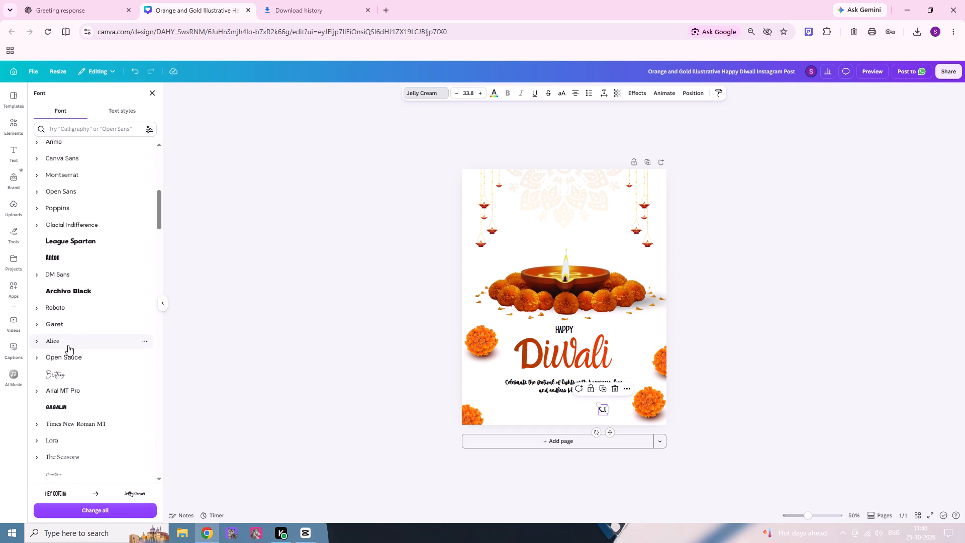
left_click(617, 386)
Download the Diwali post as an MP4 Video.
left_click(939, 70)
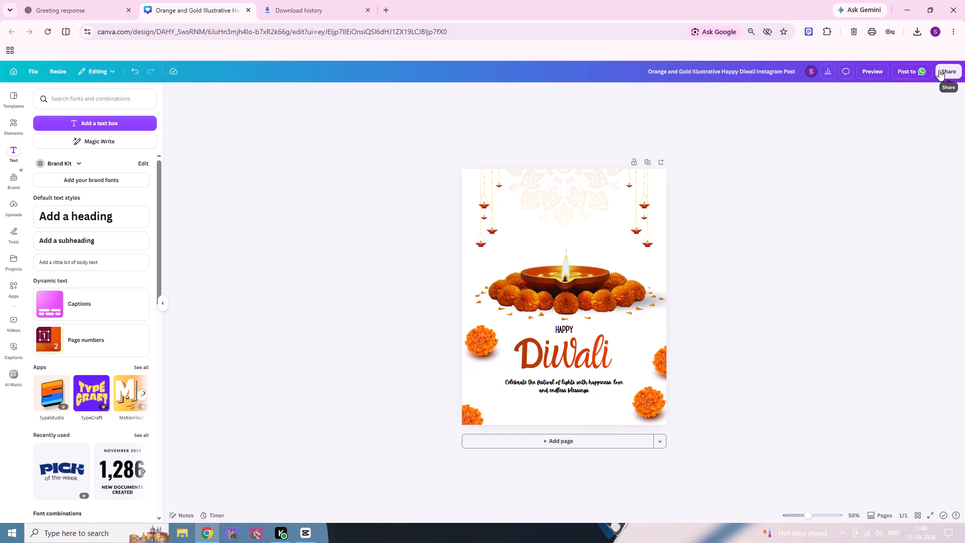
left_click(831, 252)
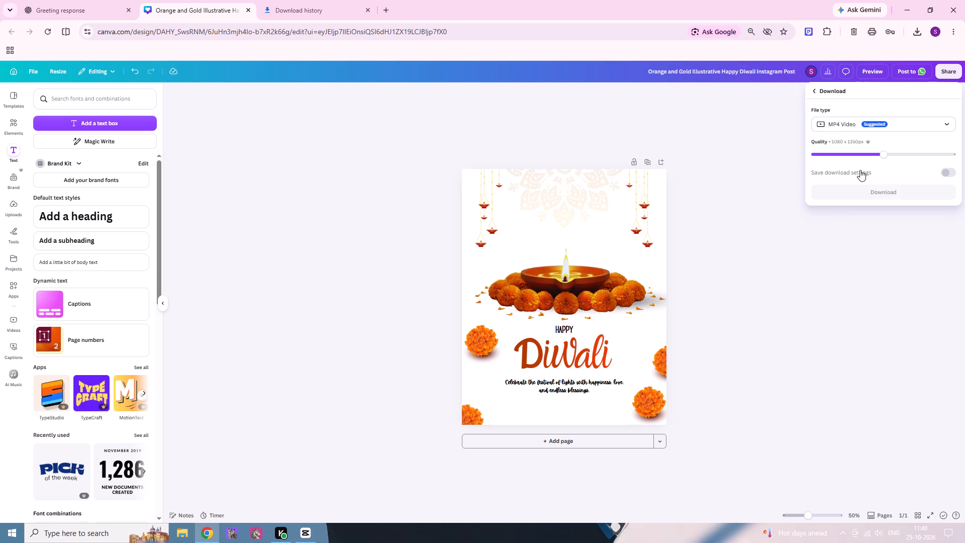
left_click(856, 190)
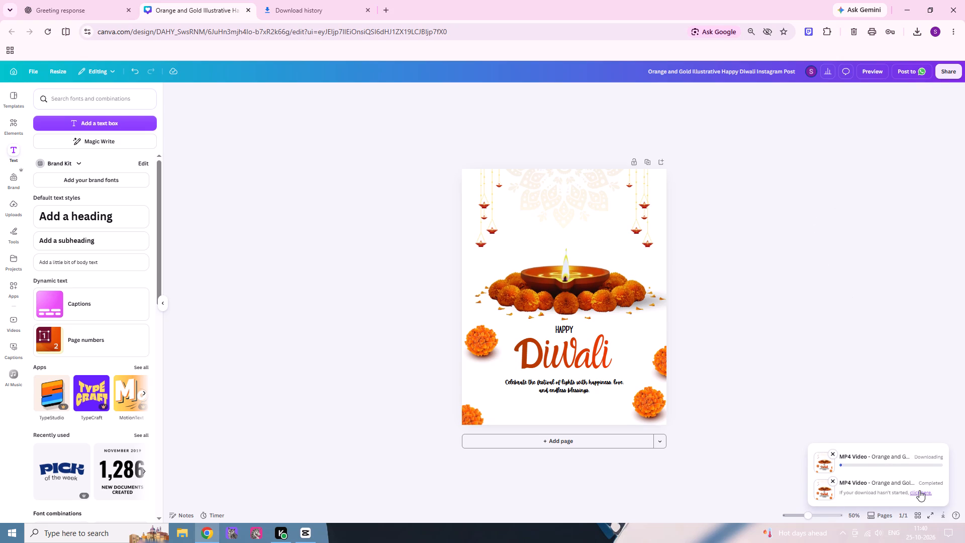
Play the already downloaded Happy Diwali Instagram Post MP4 in VLC media player, and close the player.
left_click(920, 33)
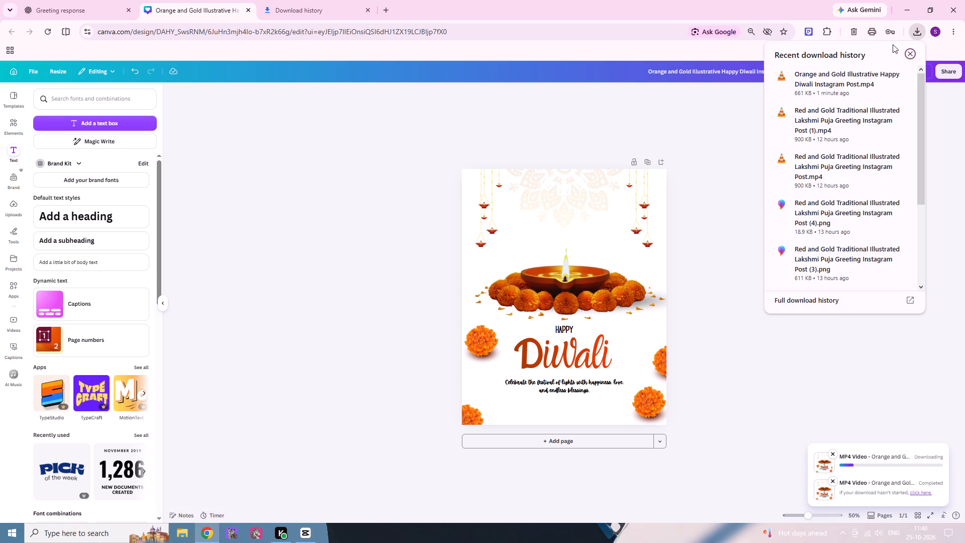
left_click(868, 86)
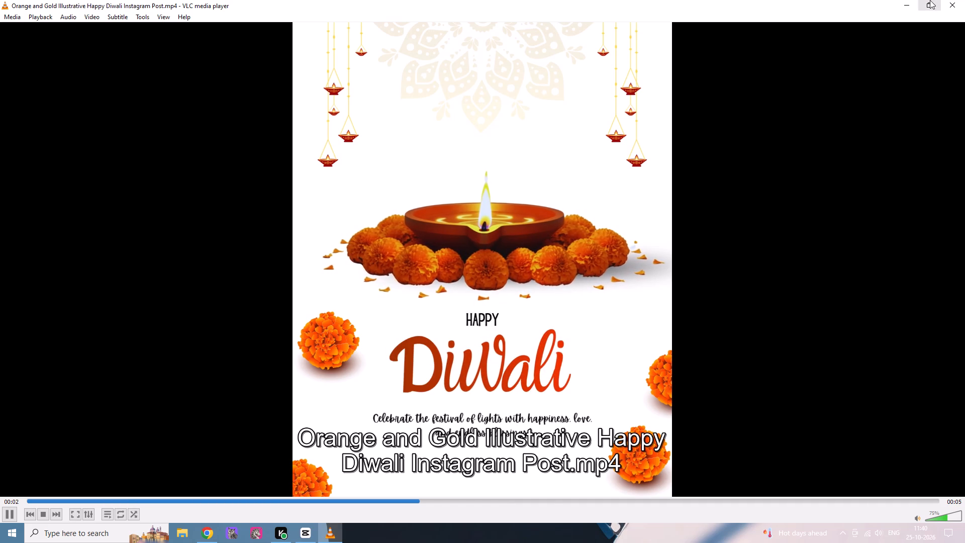
left_click(952, 8)
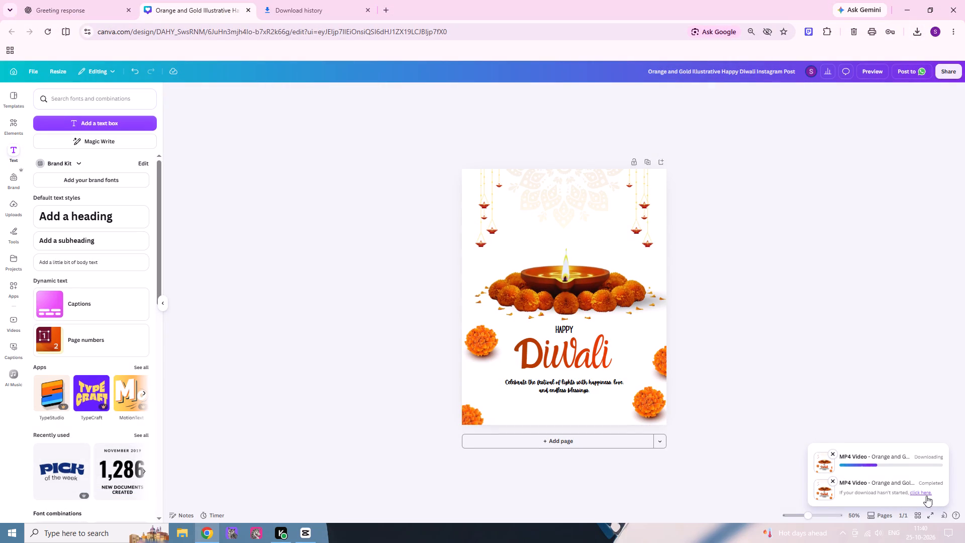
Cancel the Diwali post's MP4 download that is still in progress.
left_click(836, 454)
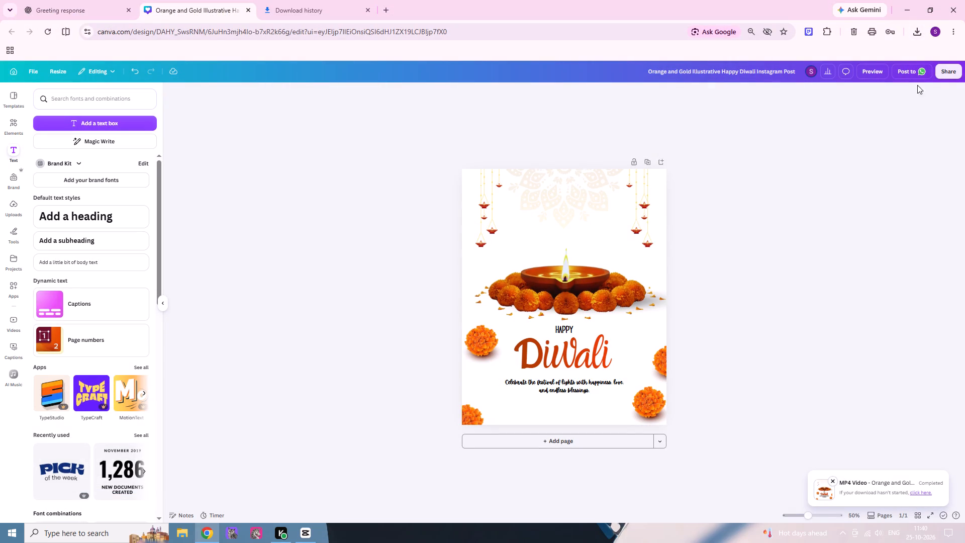
Play the downloaded Happy Diwali Instagram Post MP4 again in VLC media player.
left_click(922, 38)
left_click(841, 80)
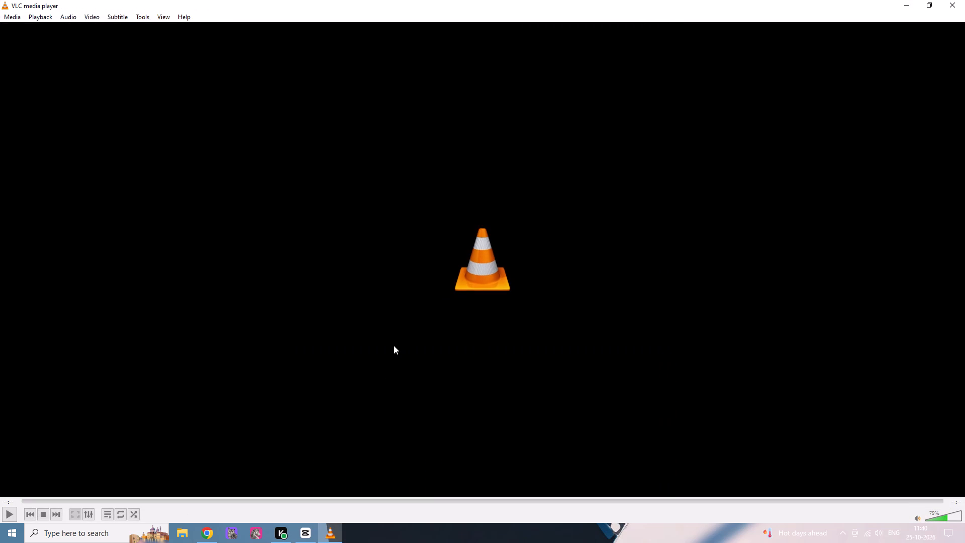
Play the downloaded Happy Diwali video in VLC, replay it to check the animation, and close the player.
key("space")
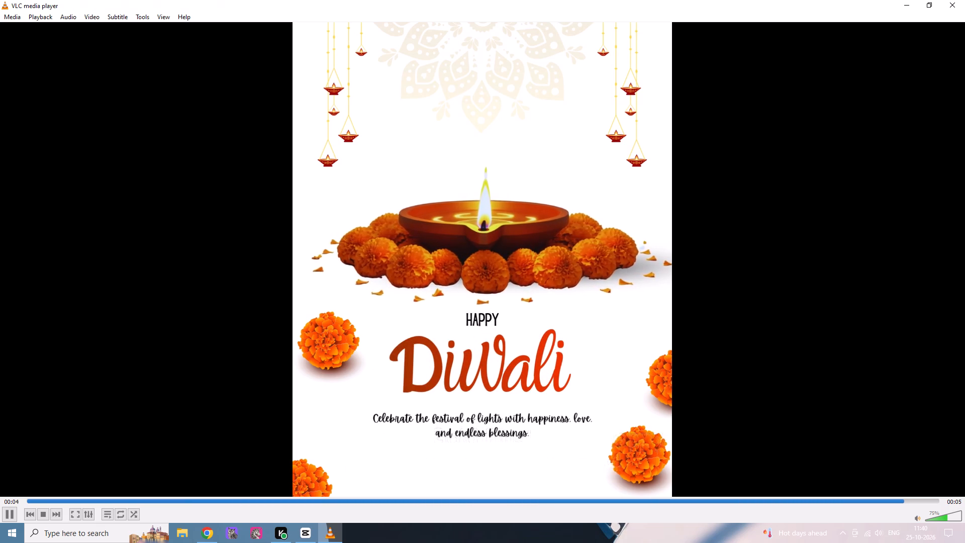
key("space")
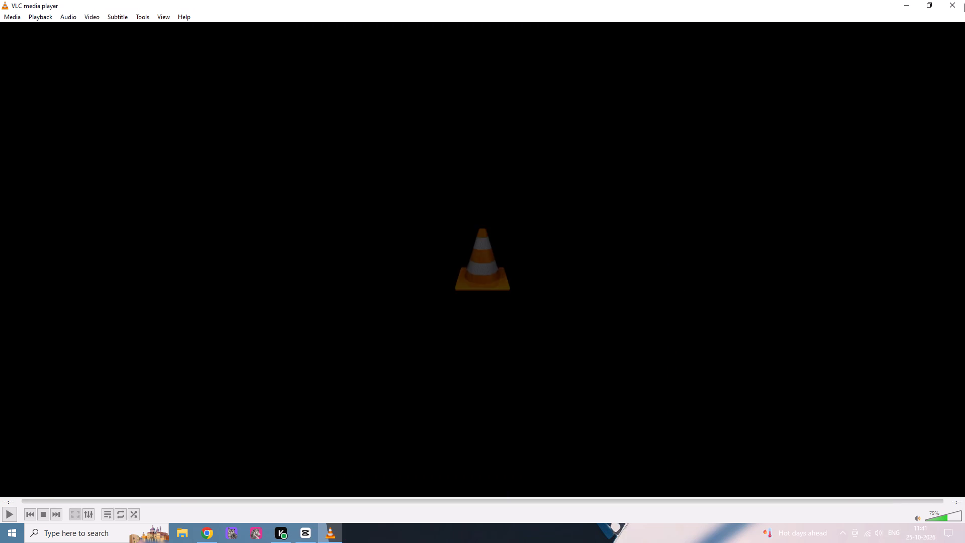
left_click(953, 0)
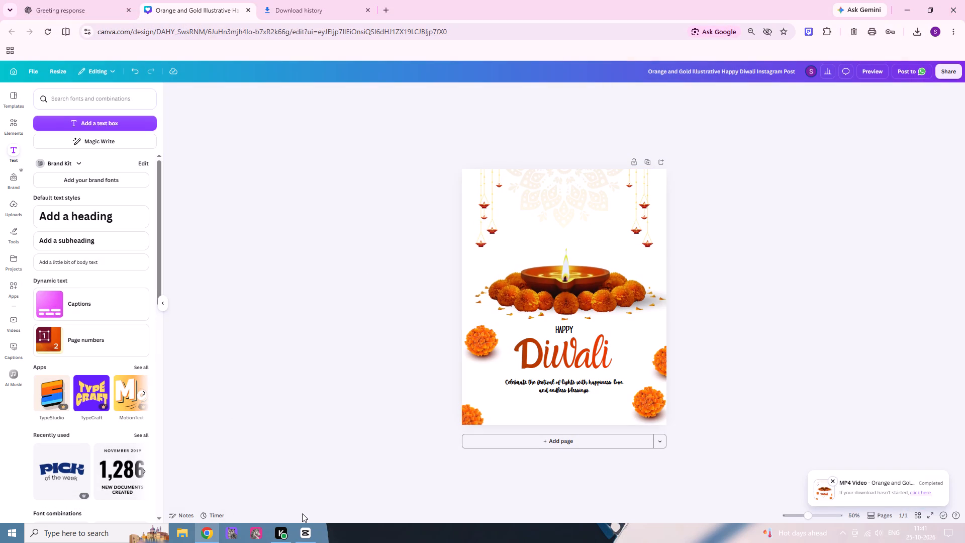